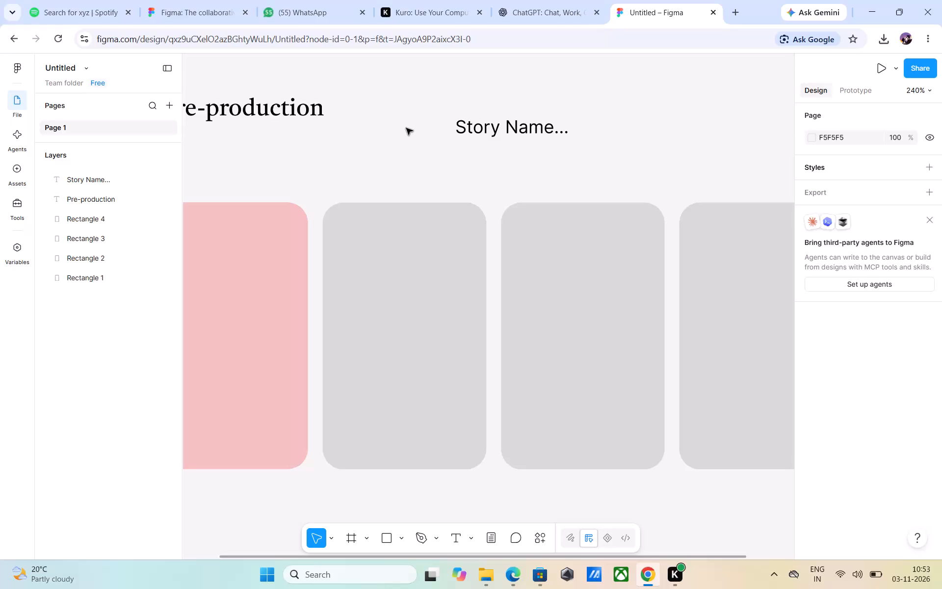
Open the Pinterest website in a new browser tab through a Google search.
click(734, 8)
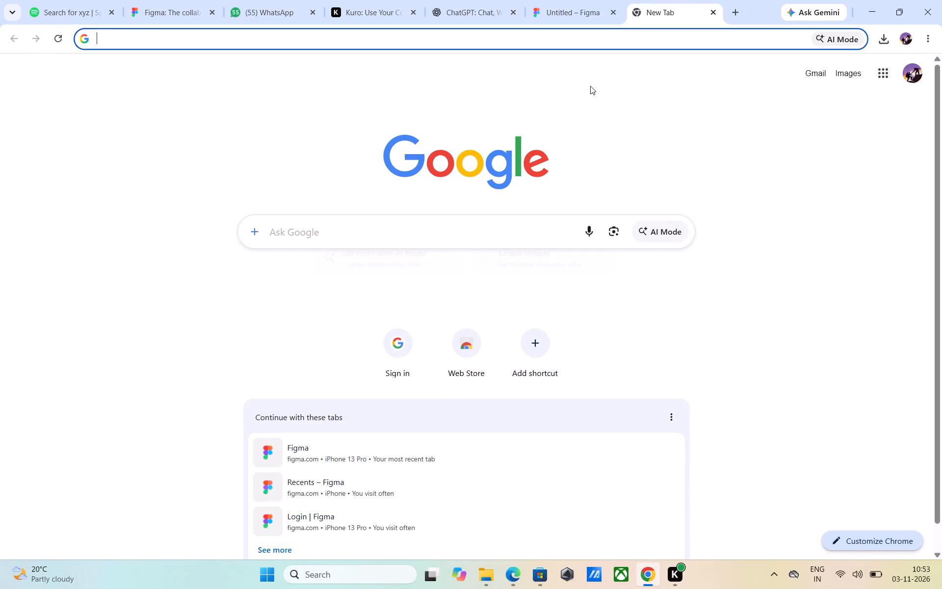
text(pin)
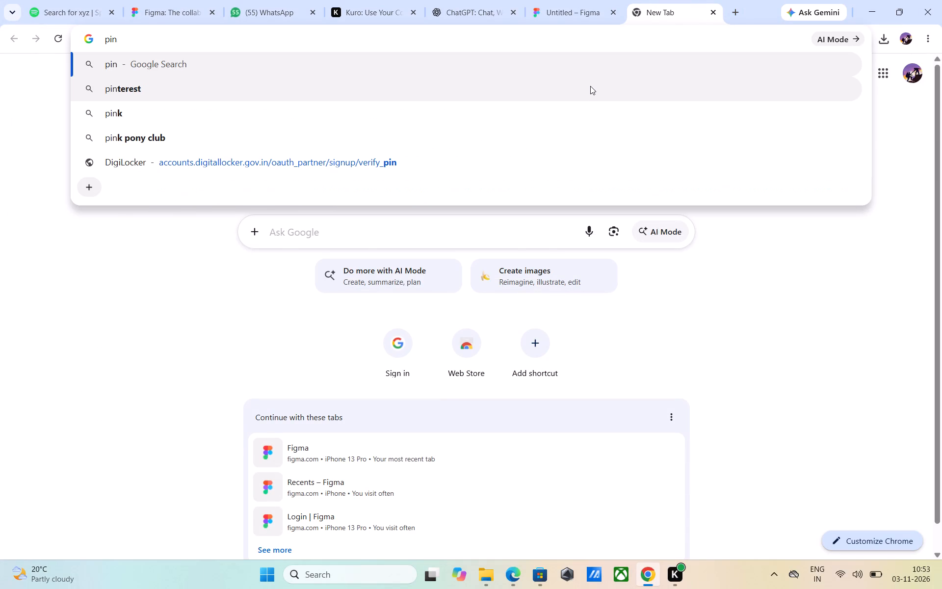
click(410, 93)
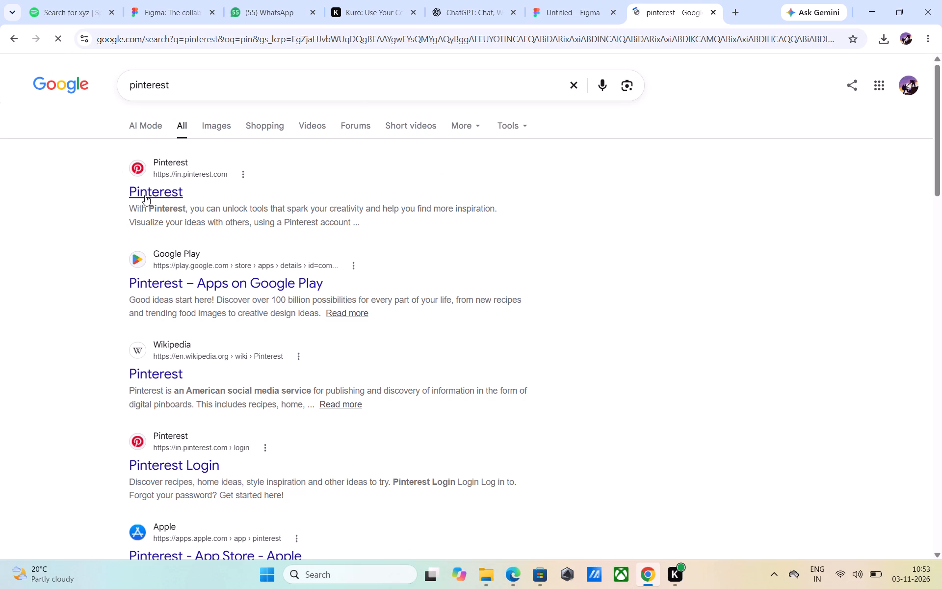
click(145, 195)
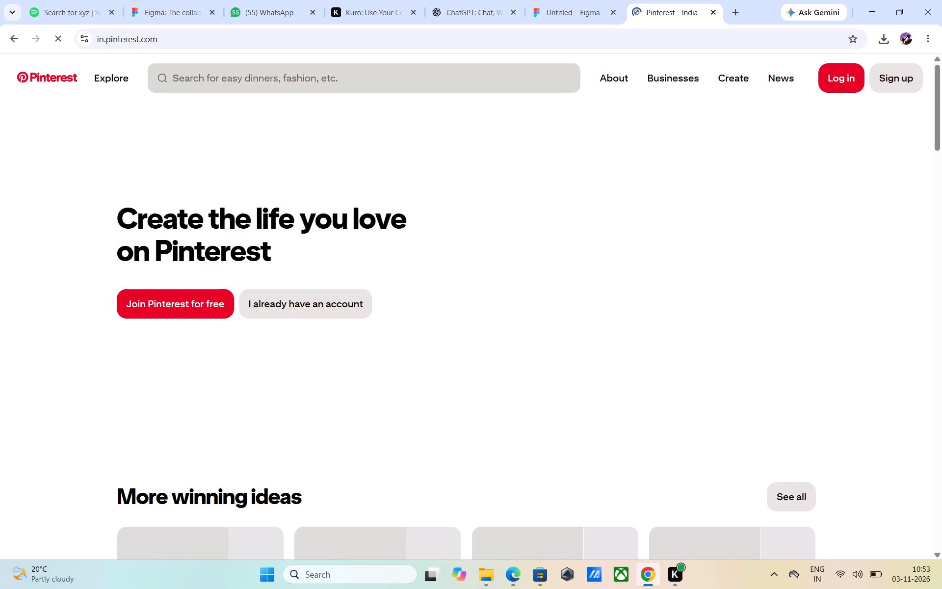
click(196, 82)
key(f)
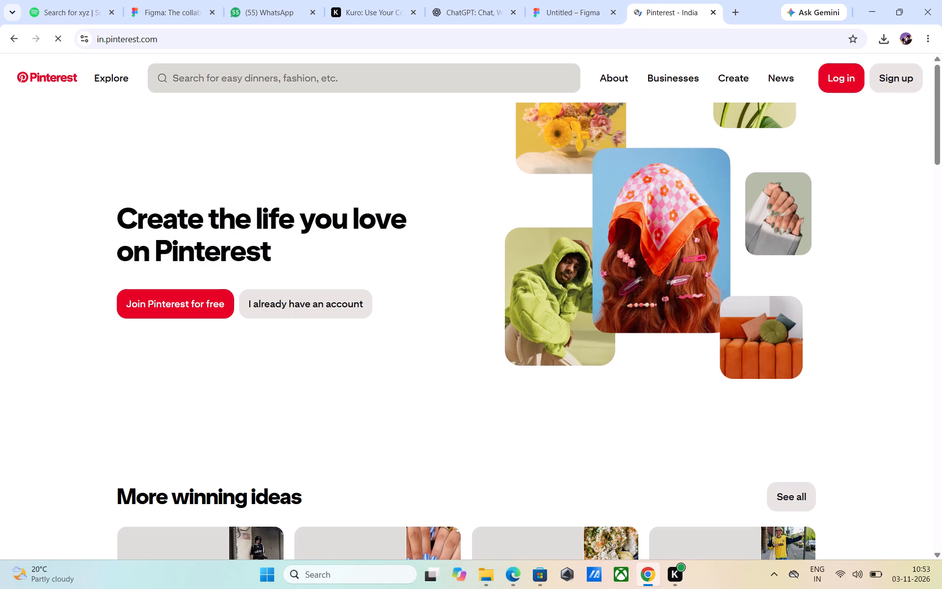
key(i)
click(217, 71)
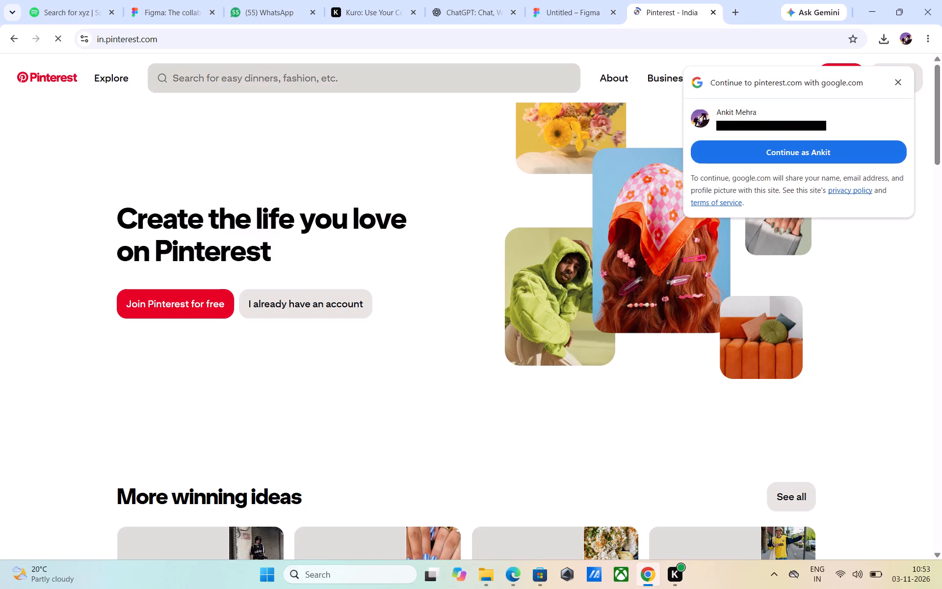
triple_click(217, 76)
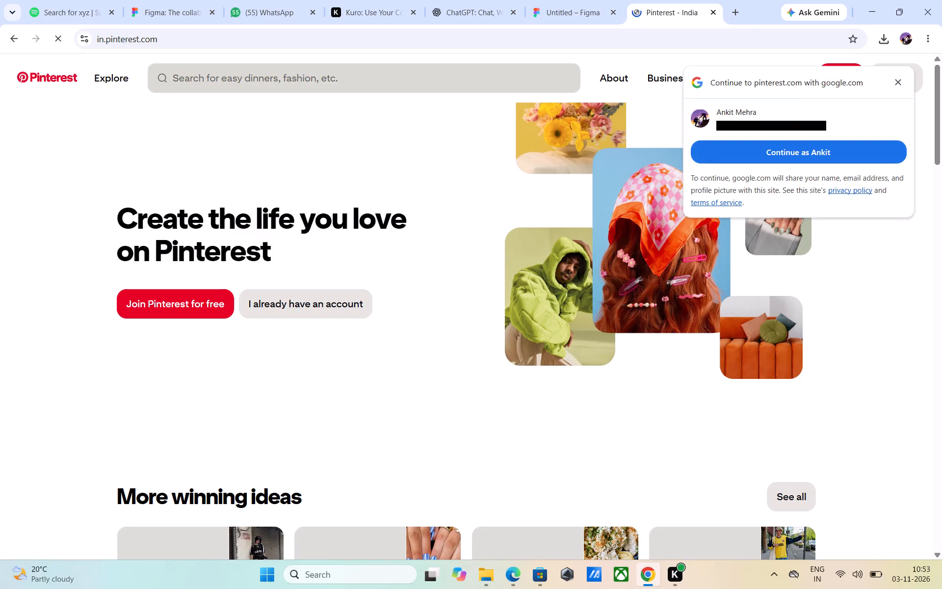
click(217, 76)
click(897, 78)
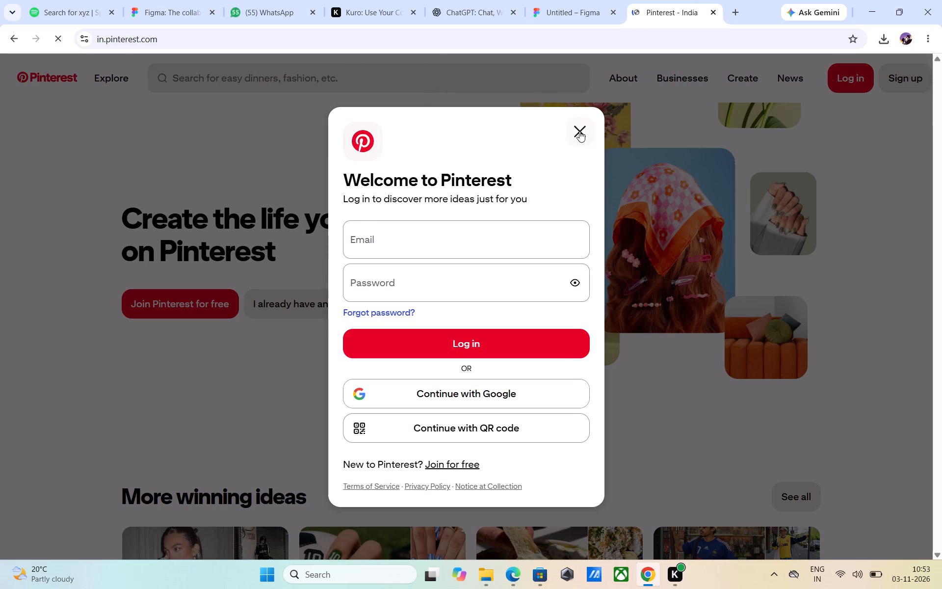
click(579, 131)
Log in to Pinterest with the existing Google account.
click(407, 78)
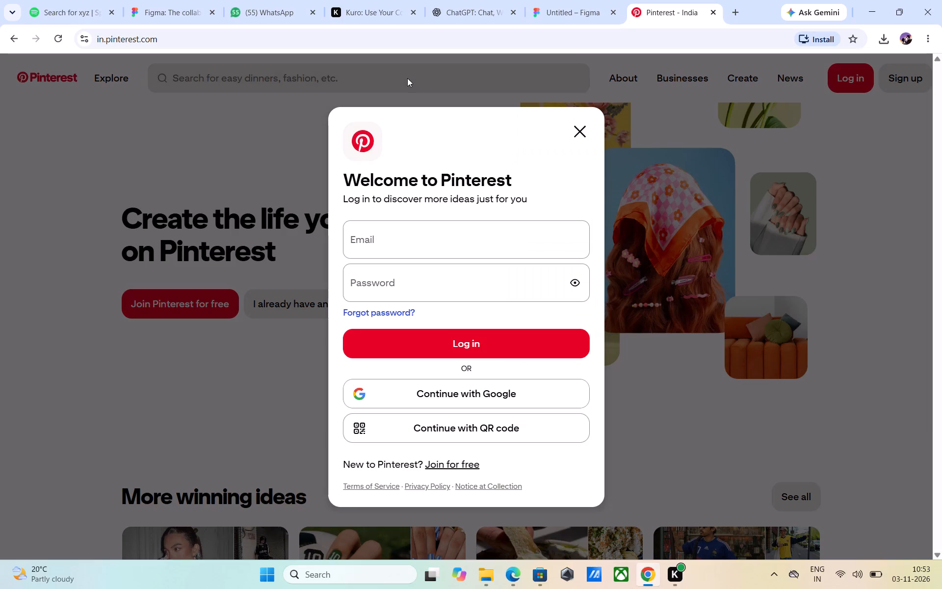
click(490, 385)
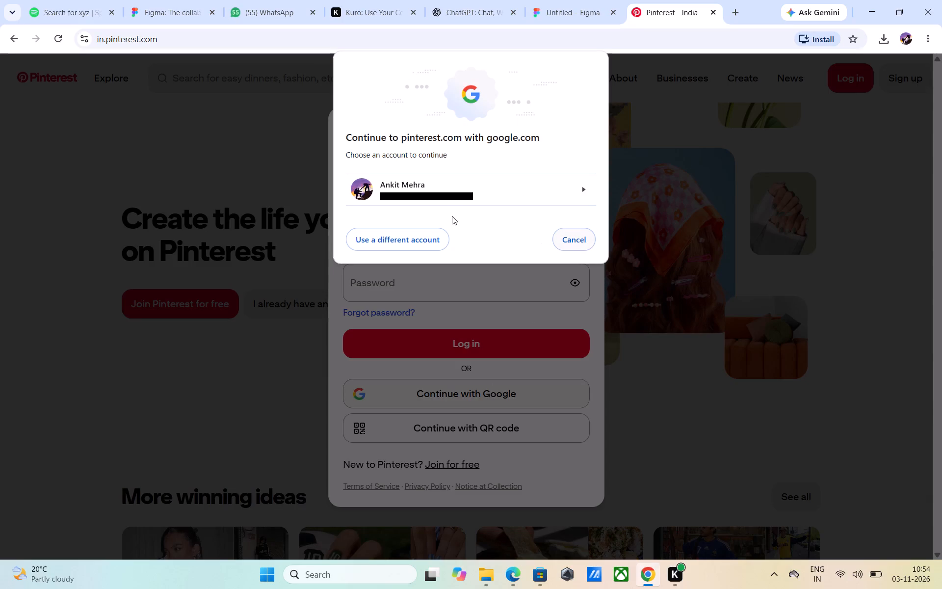
click(463, 187)
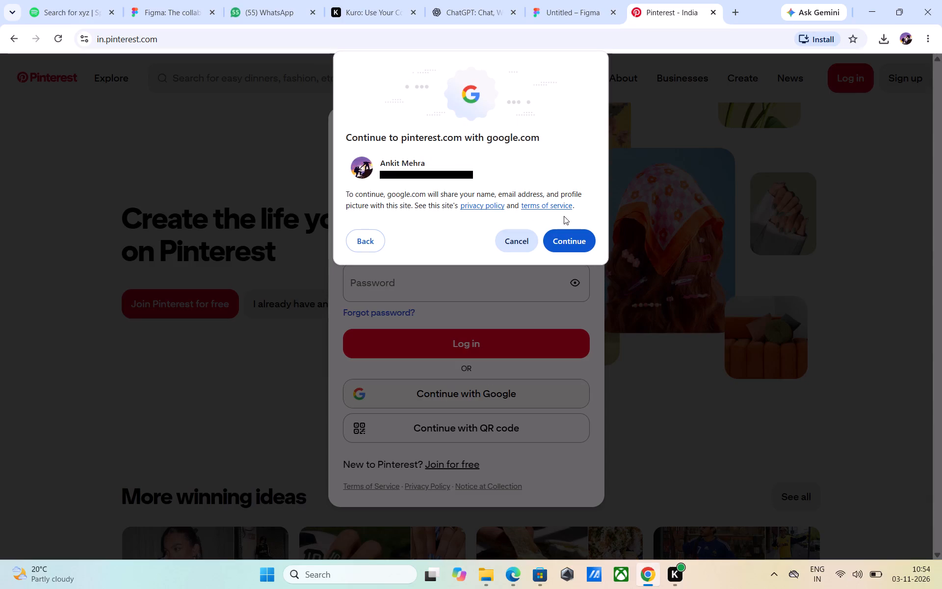
click(571, 239)
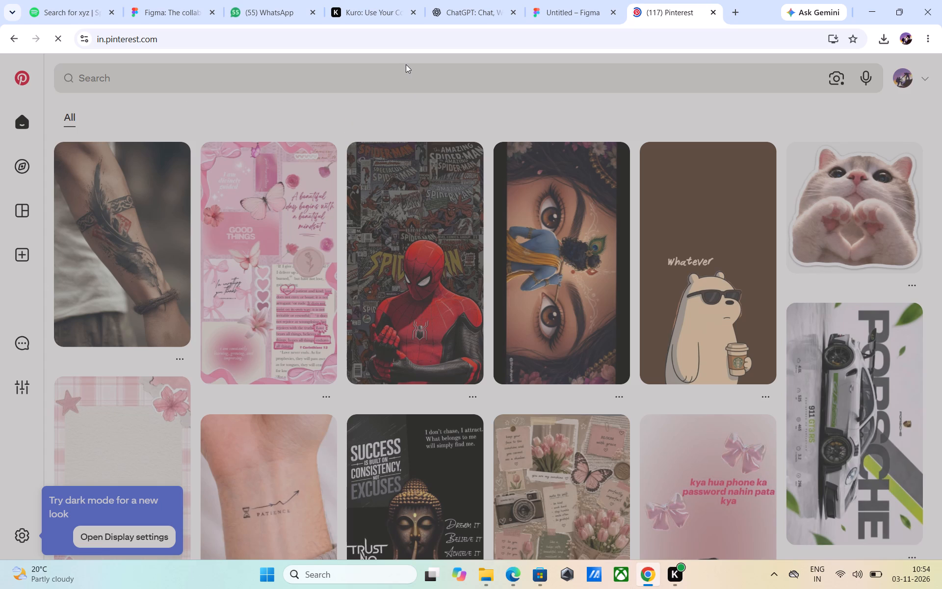
Search Pinterest for "mootboard for college project on figma", dismissing the site's notification request.
double_click(364, 84)
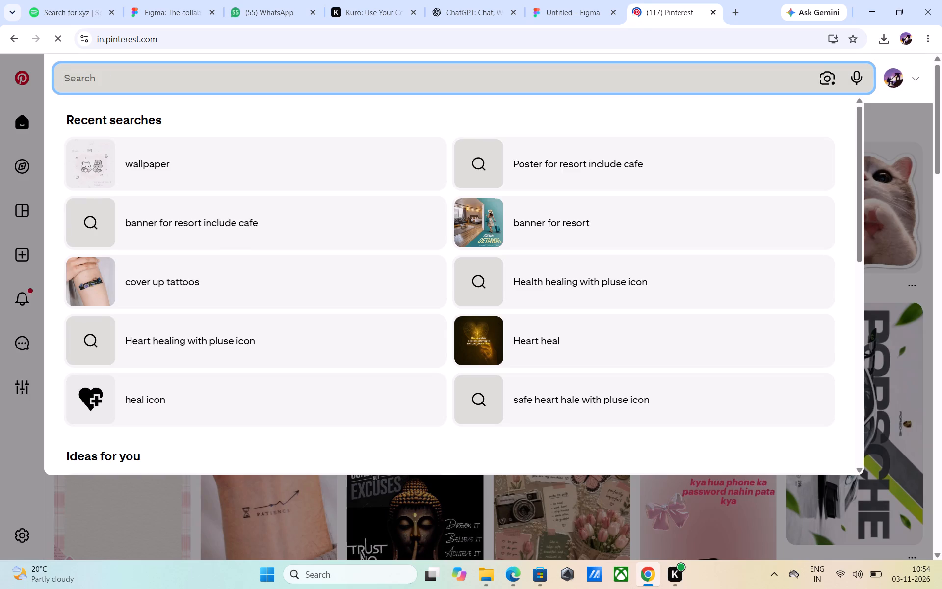
key(m)
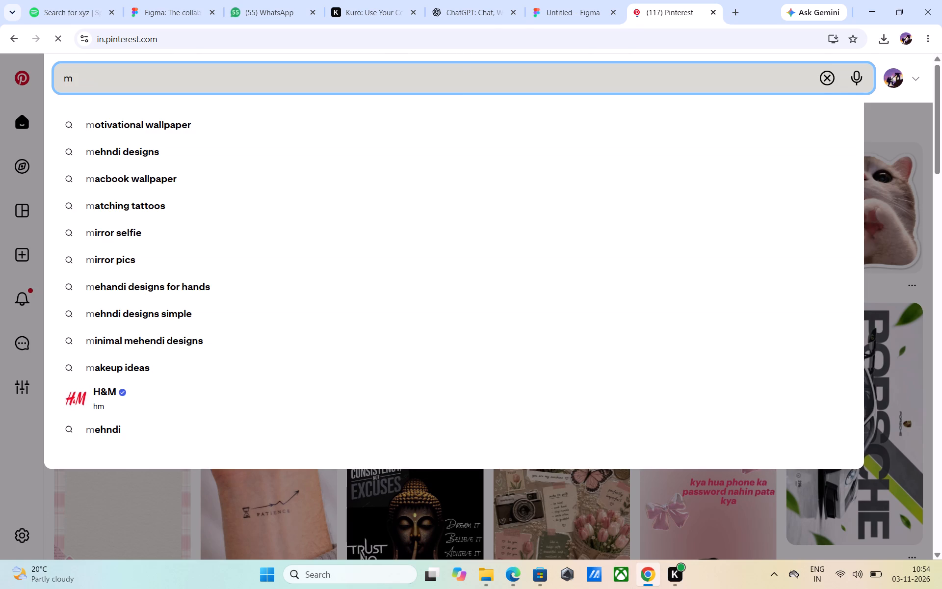
key(BackSpace)
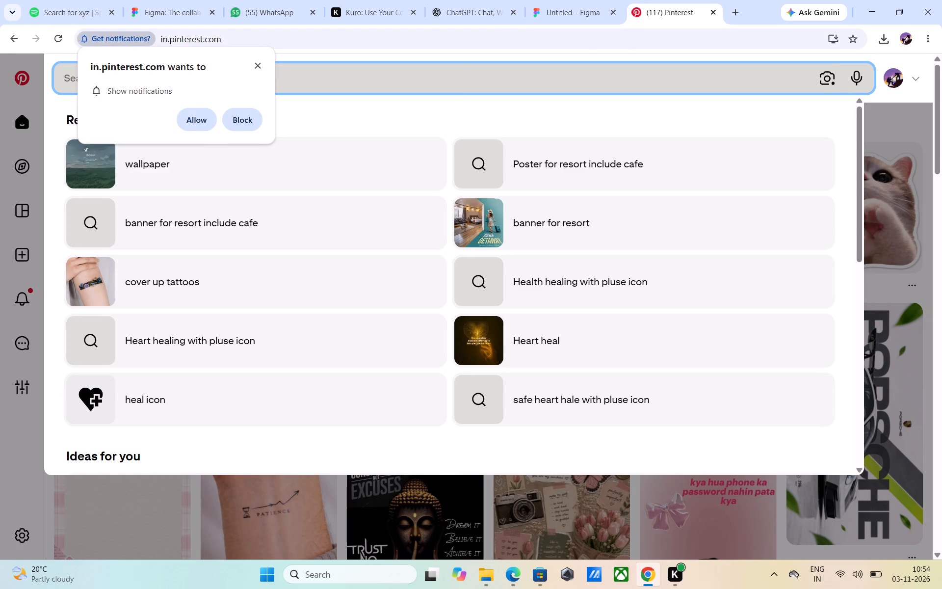
text(moot)
click(259, 65)
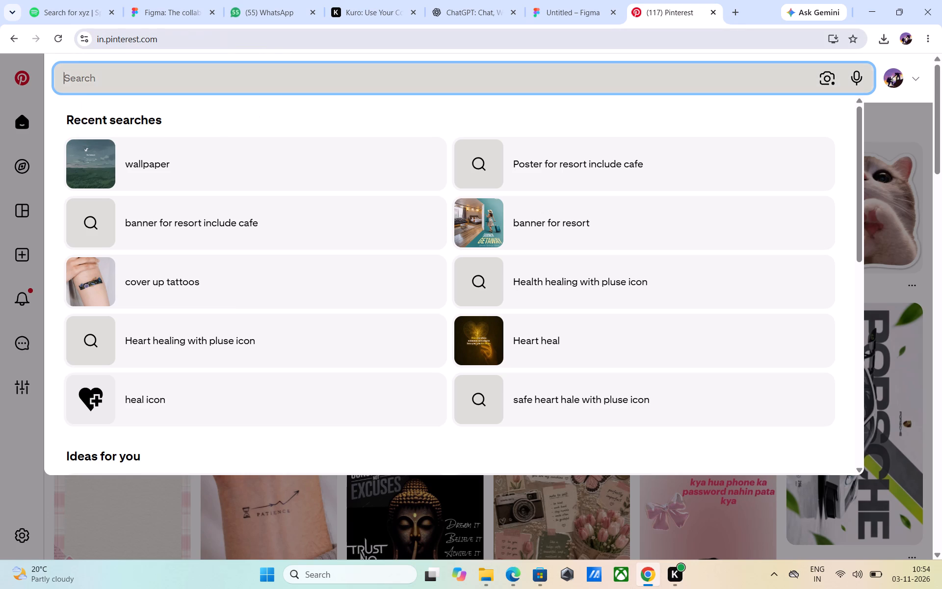
key(m)
text(ootboard)
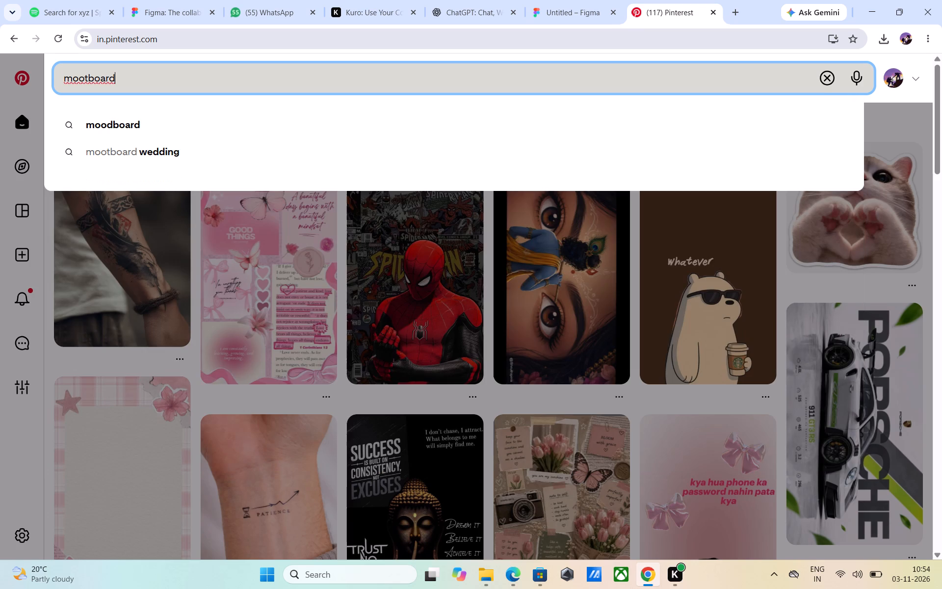
key(space)
text(for)
key(space)
text(collet)
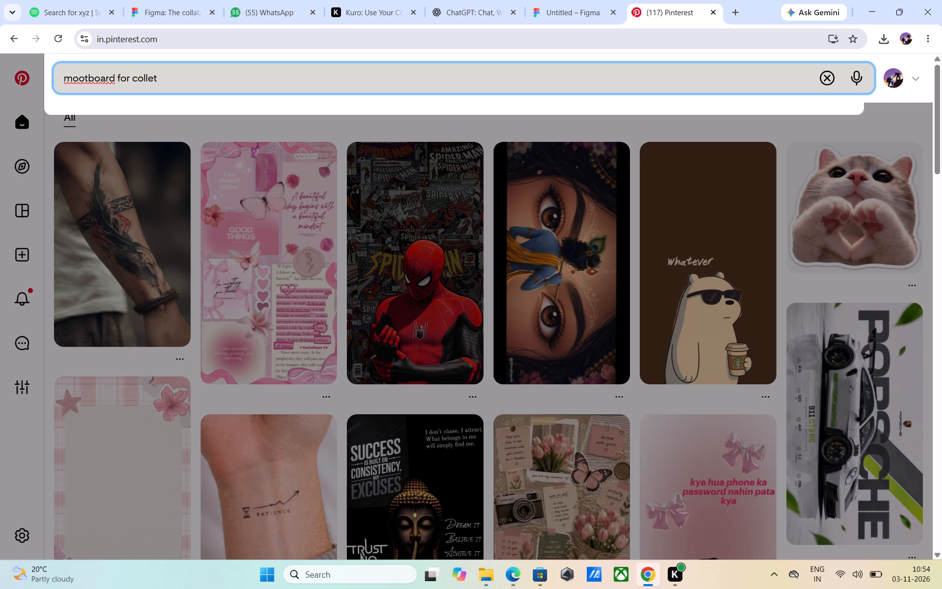
key(BackSpace)
text(ge)
key(space)
text(projecte)
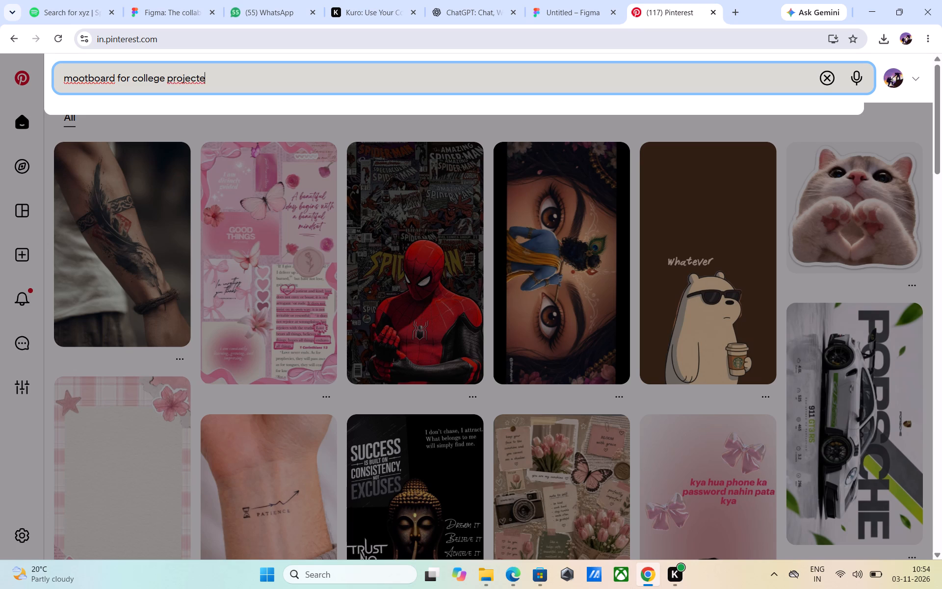
key(BackSpace)
key(space)
text(on)
key(space)
text(figma)
key(space)
key(Return)
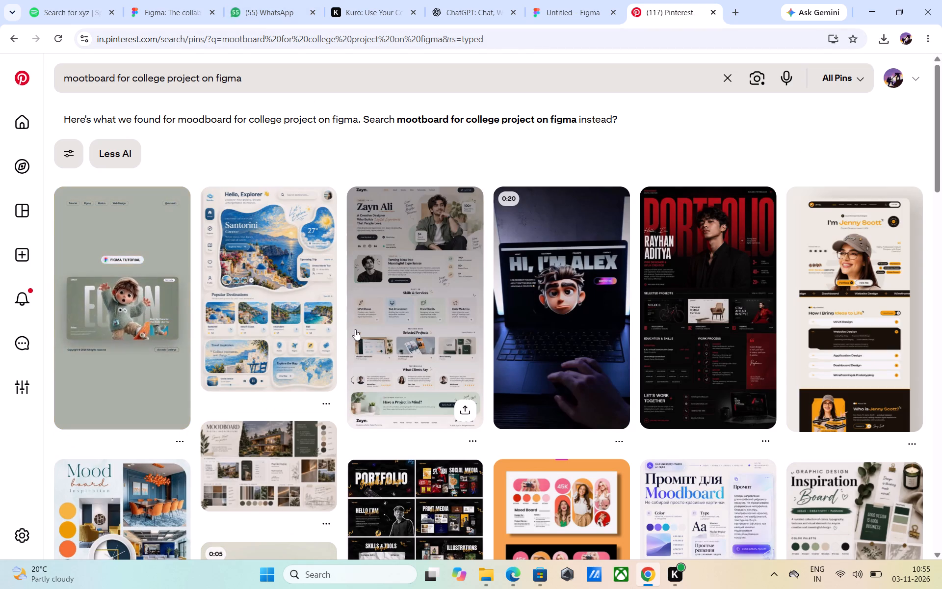
Browse the Pinterest results for moodboard and portfolio layouts that could inspire the college project.
scroll(359, 308, down, 3)
scroll(371, 242, down, 1)
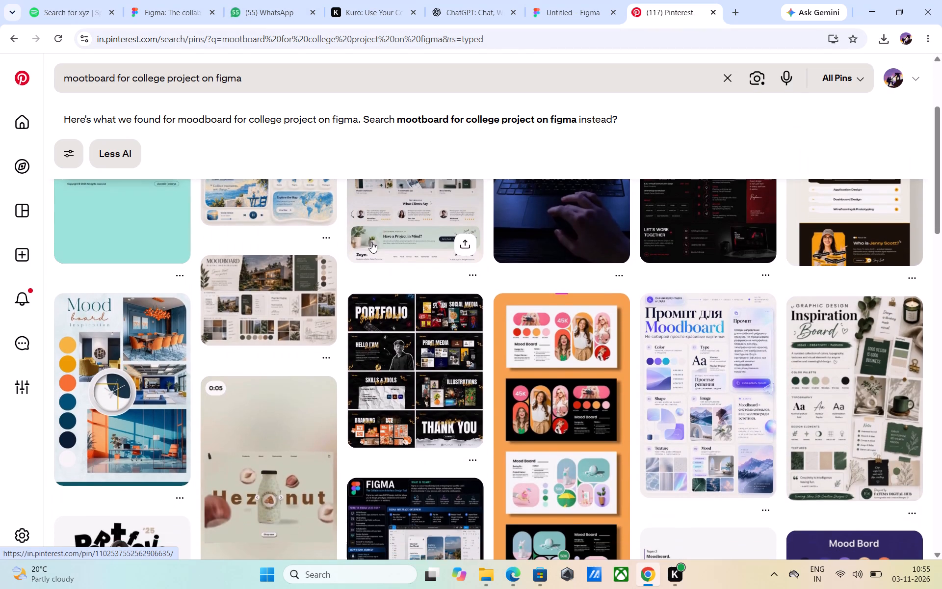
scroll(371, 242, down, 1)
scroll(371, 242, right, 1)
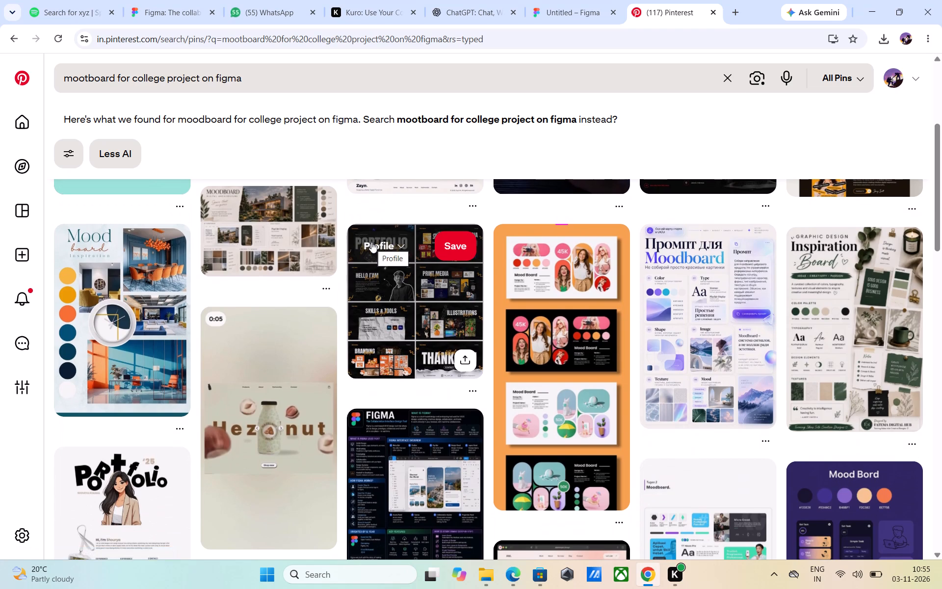
scroll(371, 242, right, 2)
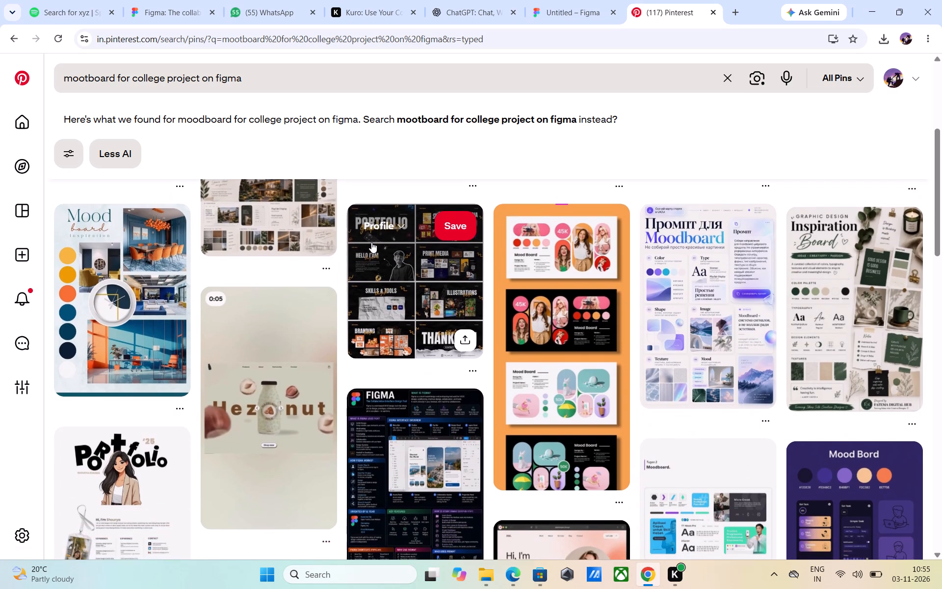
scroll(371, 242, right, 5)
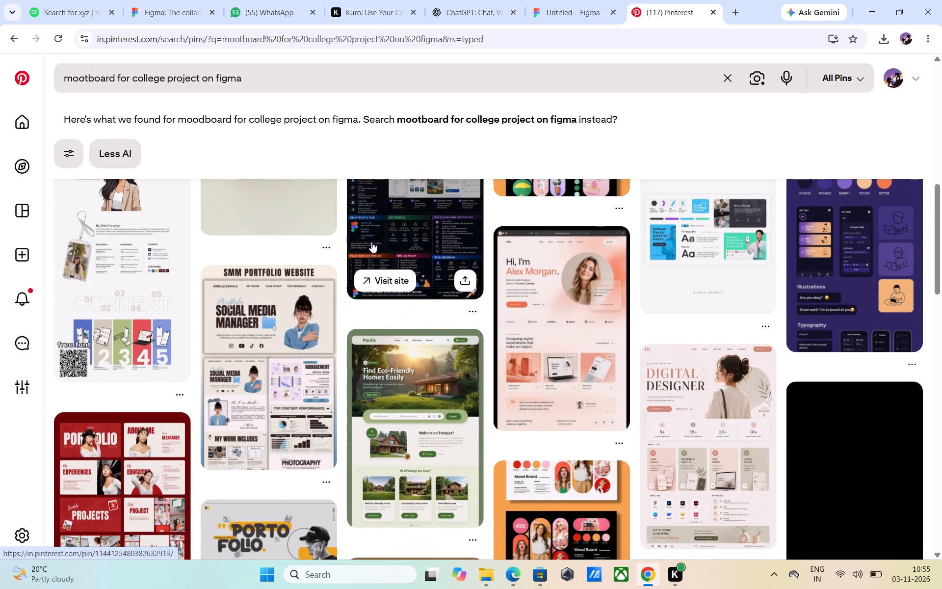
scroll(371, 242, right, 1)
scroll(371, 242, down, 4)
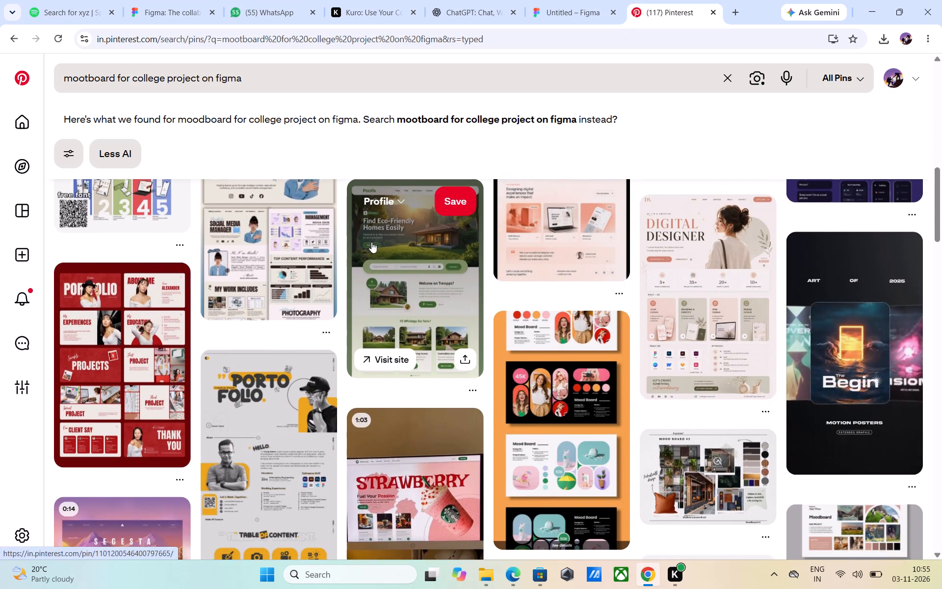
scroll(371, 242, down, 2)
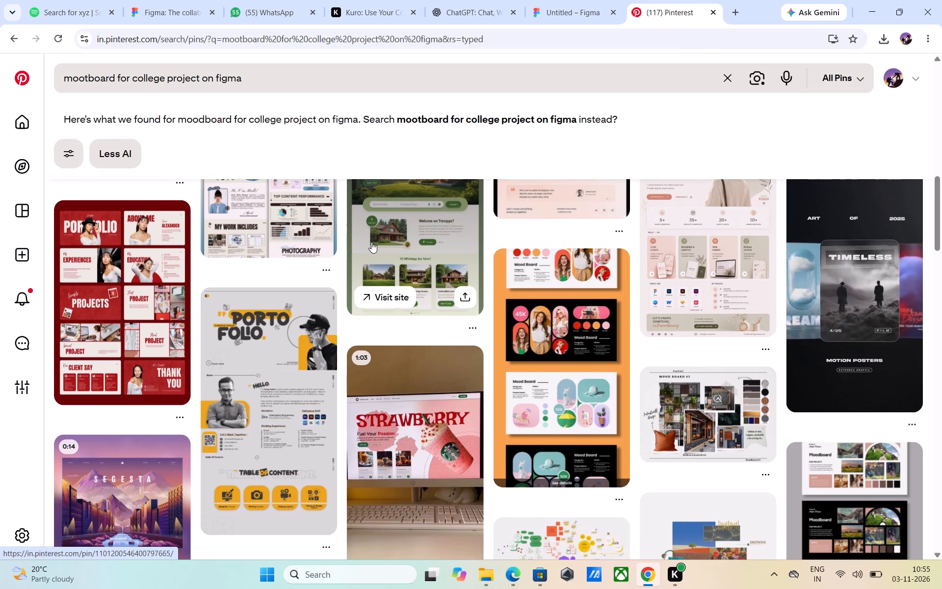
scroll(371, 242, right, 1)
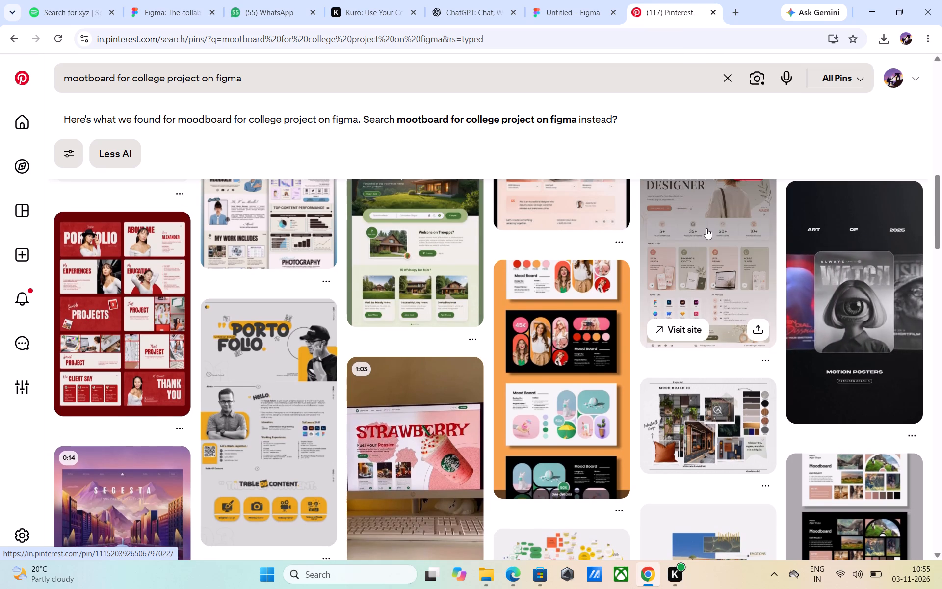
Open the "Digital Designer" portfolio website pin from the search results and examine its layout.
click(706, 228)
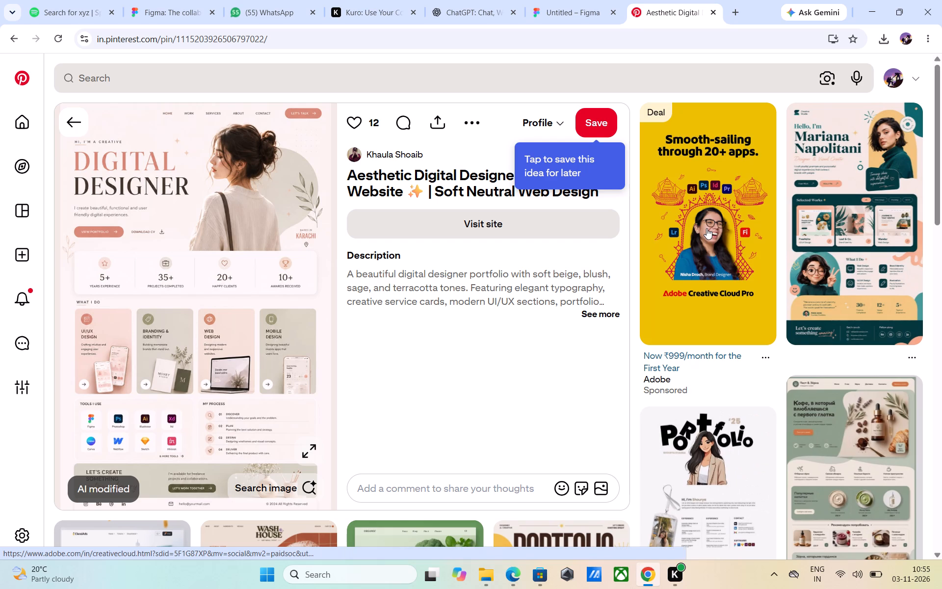
right_click(706, 228)
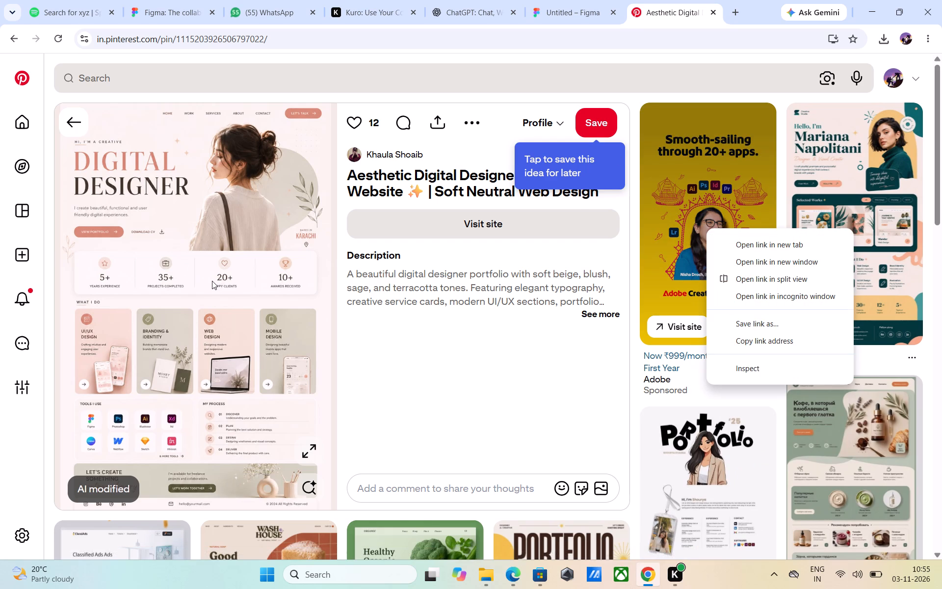
scroll(212, 281, down, 2)
scroll(212, 281, right, 1)
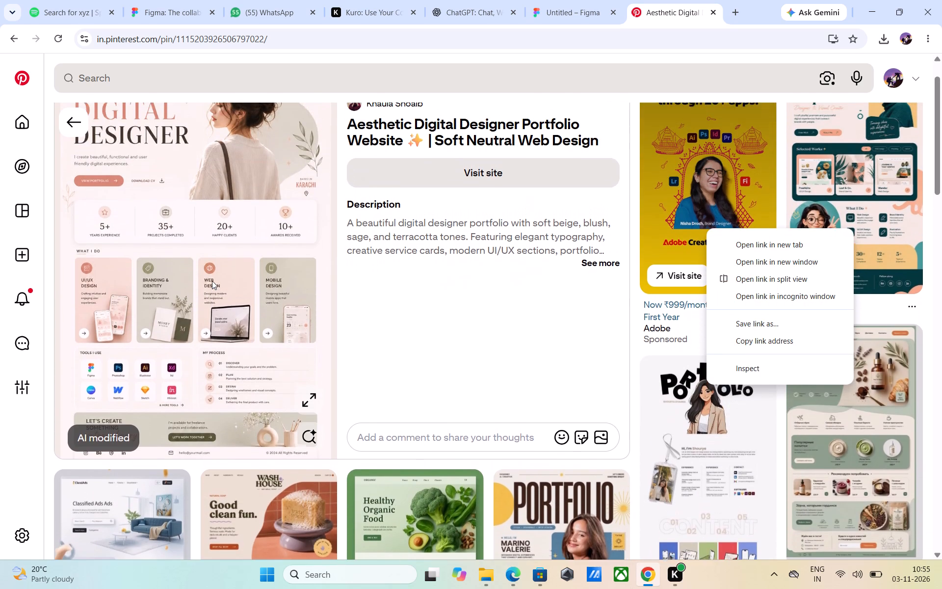
scroll(212, 281, up, 1)
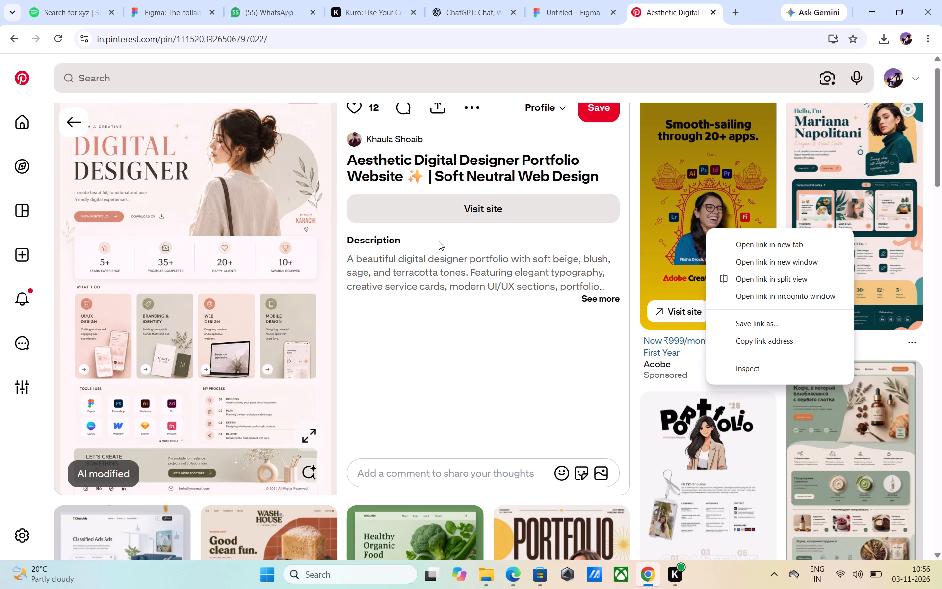
Look through the related pins beneath the Digital Designer portfolio pin for further layout ideas.
scroll(426, 270, down, 7)
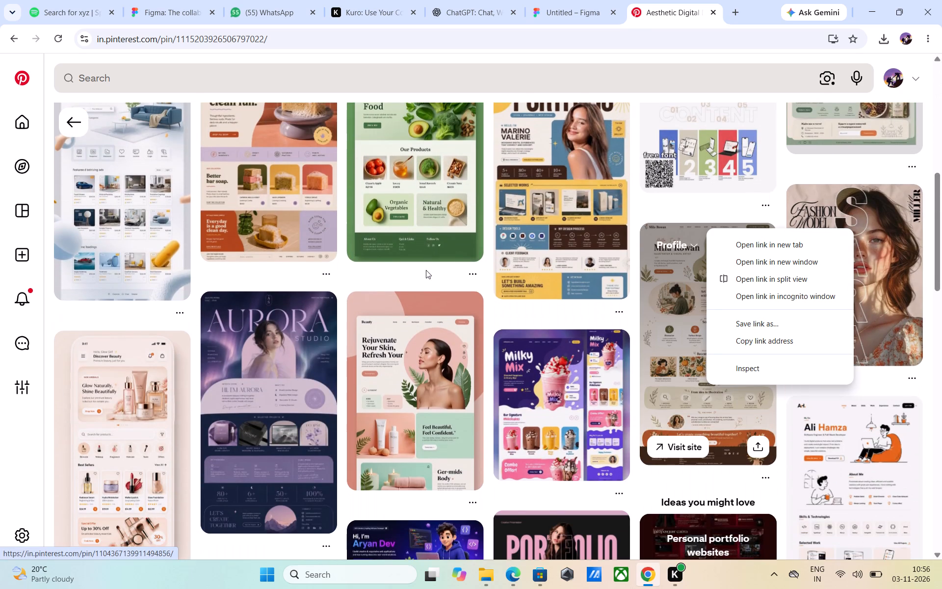
scroll(426, 270, down, 7)
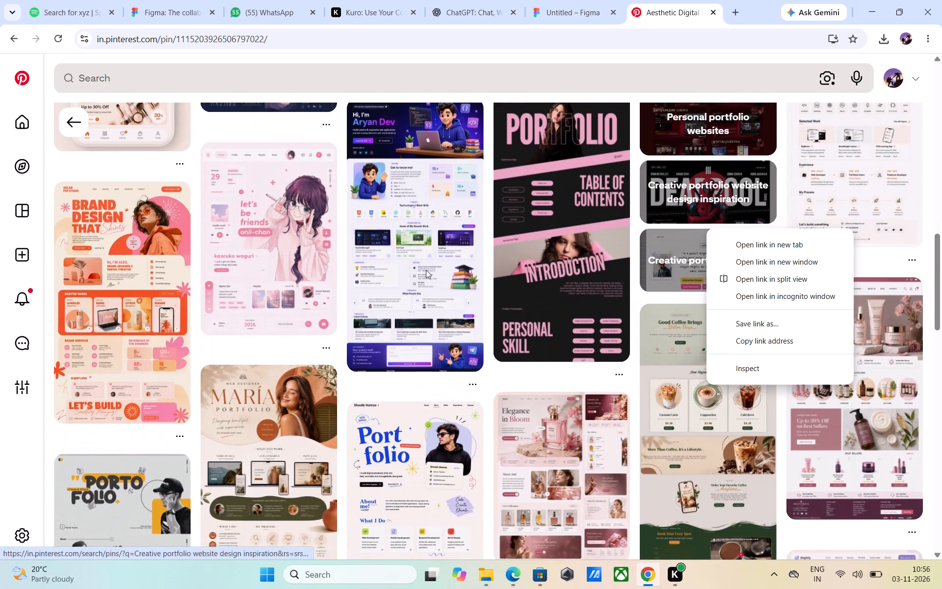
scroll(426, 270, down, 7)
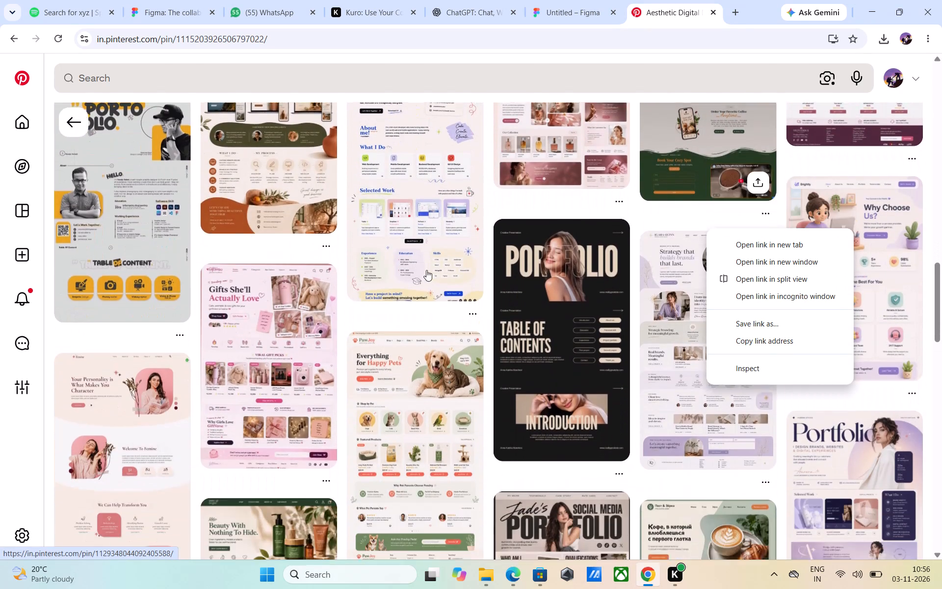
scroll(426, 270, down, 8)
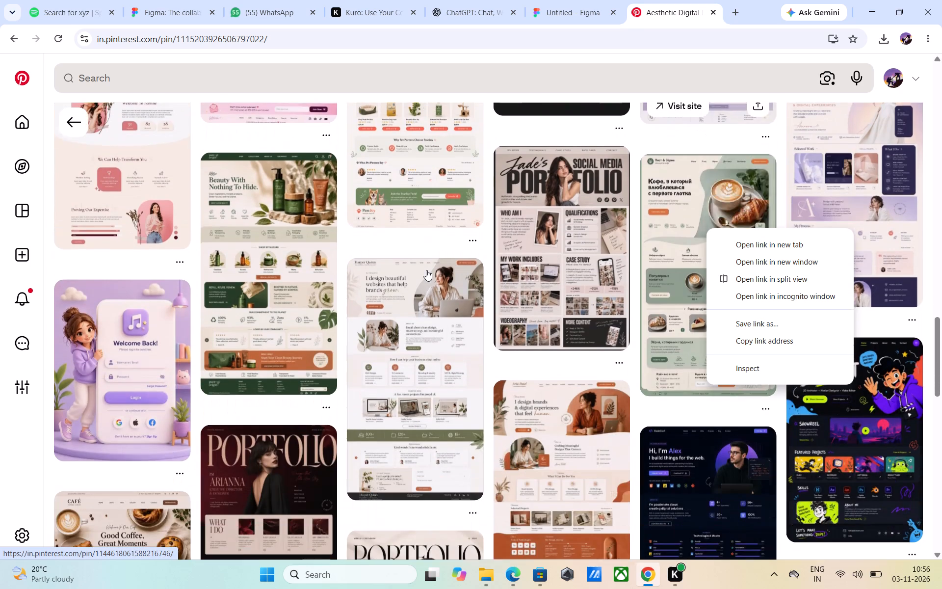
scroll(426, 270, down, 7)
scroll(426, 270, up, 1)
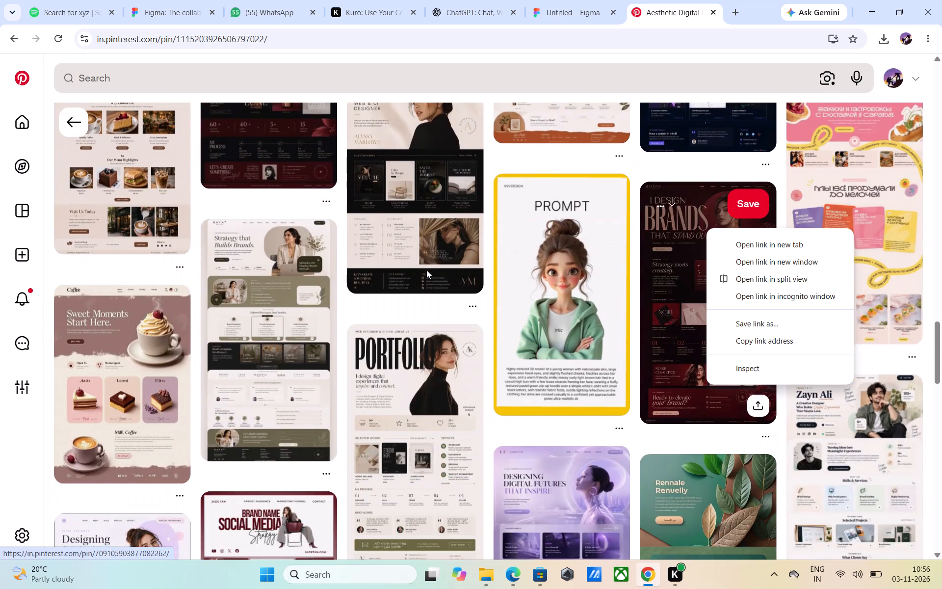
scroll(426, 270, up, 10)
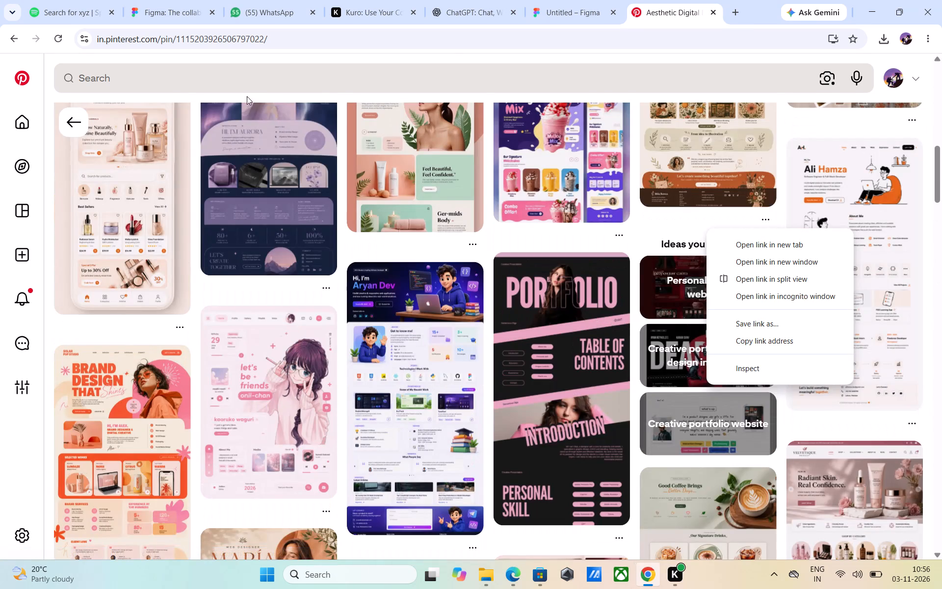
Reuse the recent Pinterest search and refine it to "mootboard summary for college project on figma".
click(227, 74)
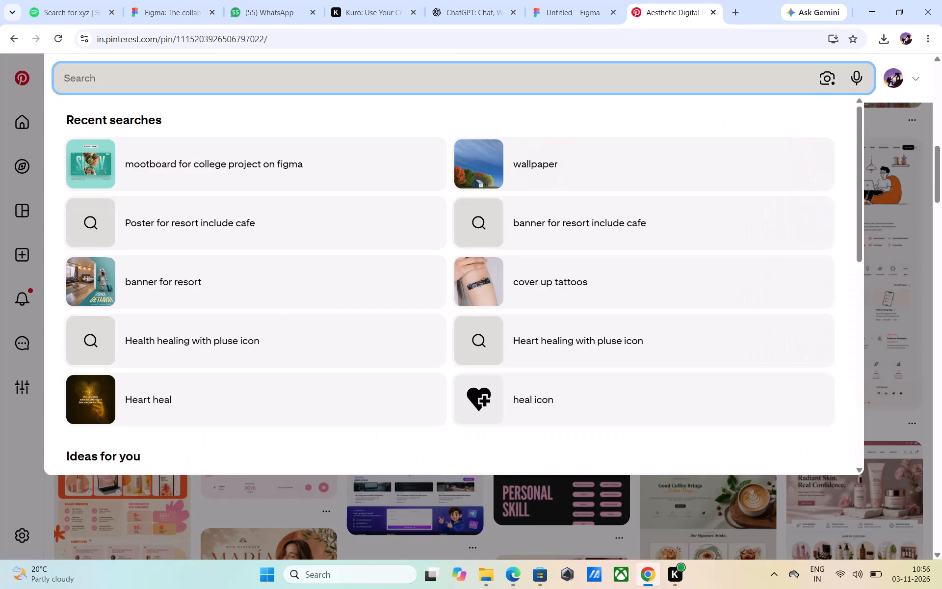
click(235, 163)
click(274, 84)
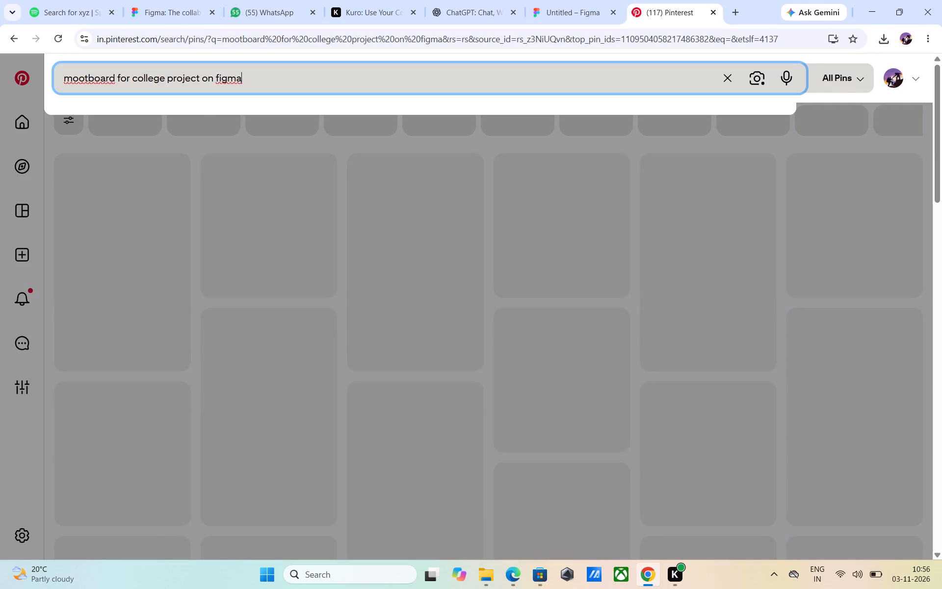
click(115, 77)
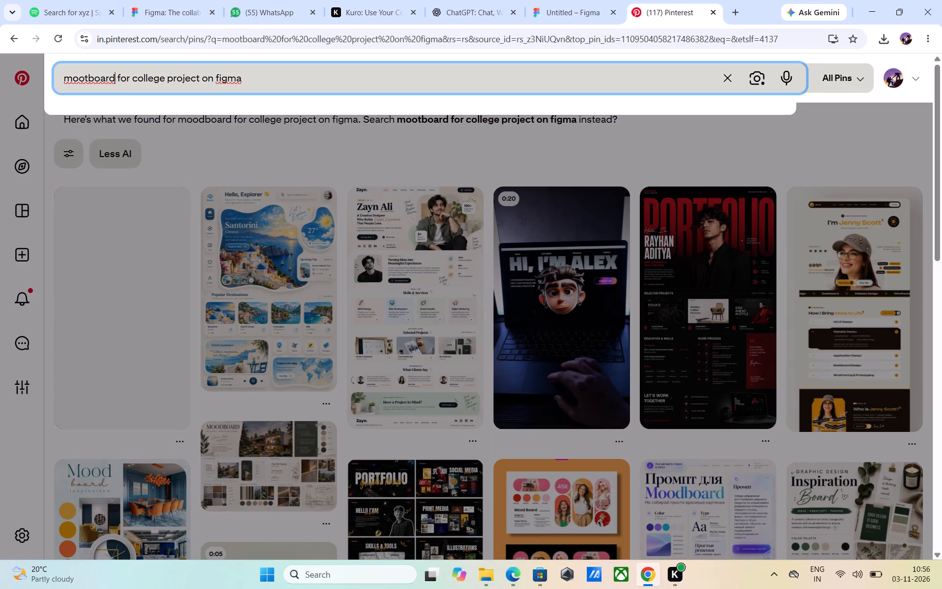
key(space)
text(summ)
text(ery)
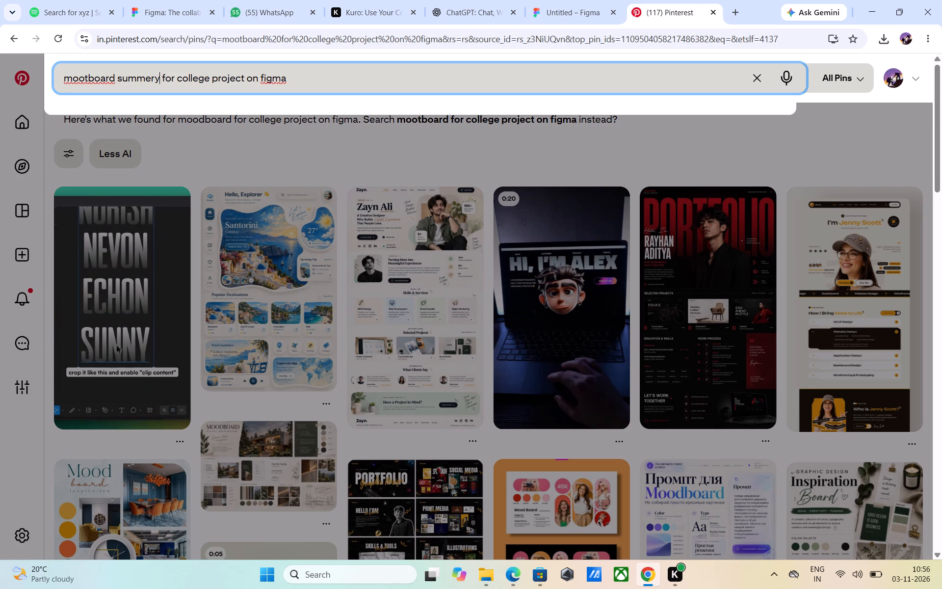
key(BackSpace)
key(BackSpace)
key(BackSpace)
text(ary)
key(Return)
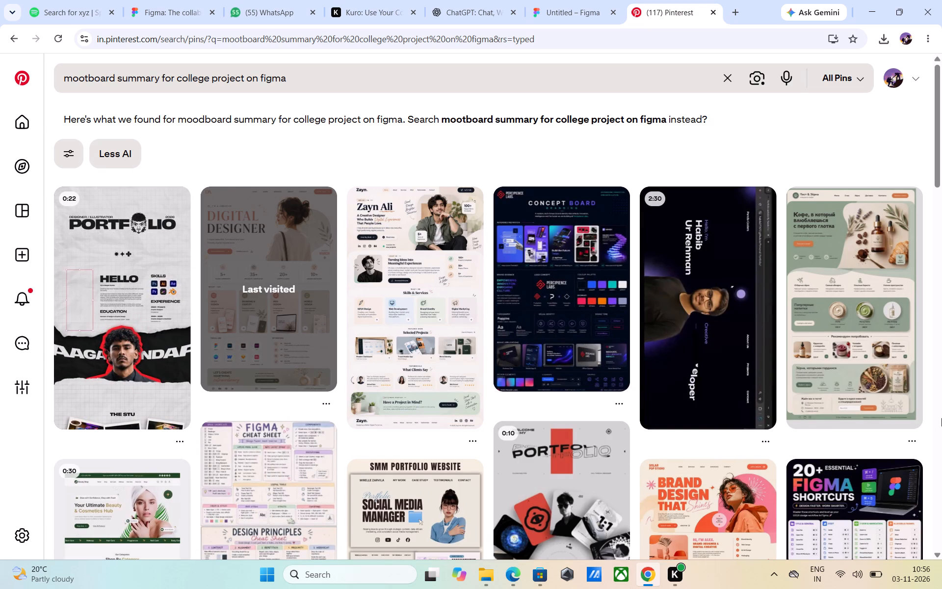
Open the pin showing the Figma and Design Principles cheat sheets from the new search results.
scroll(523, 426, down, 3)
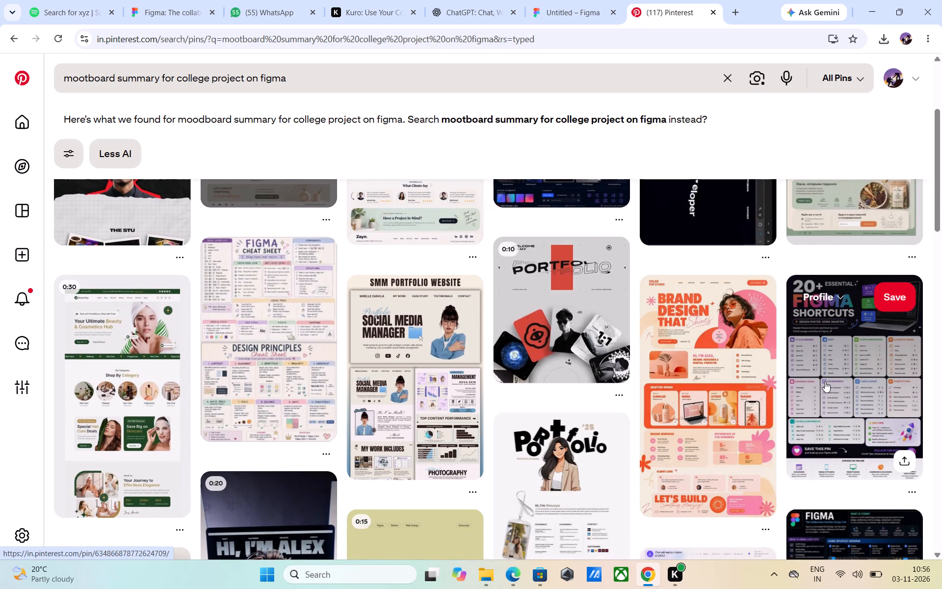
click(267, 313)
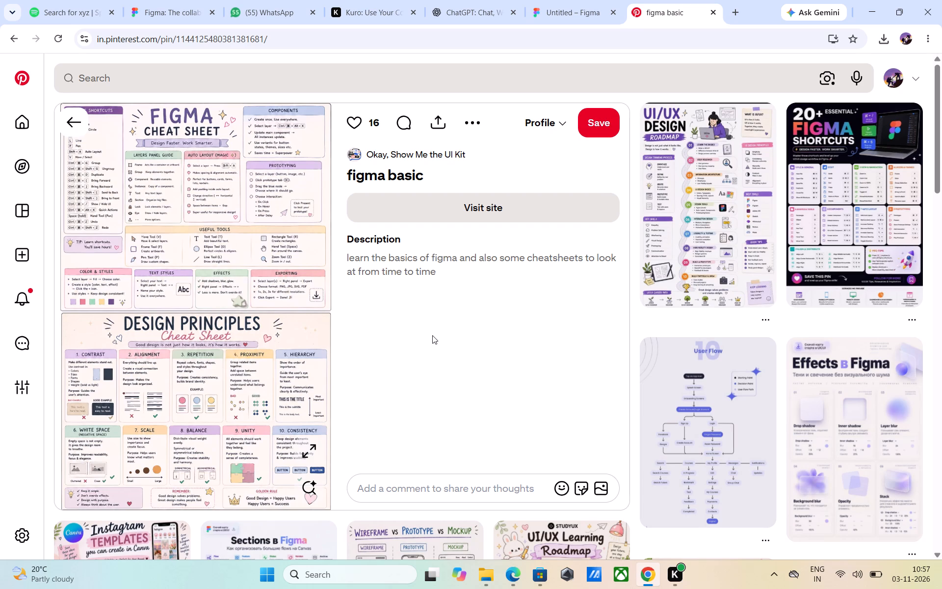
Examine the related pins beneath the cheat sheet pin for Figma tips and design references.
scroll(403, 221, down, 6)
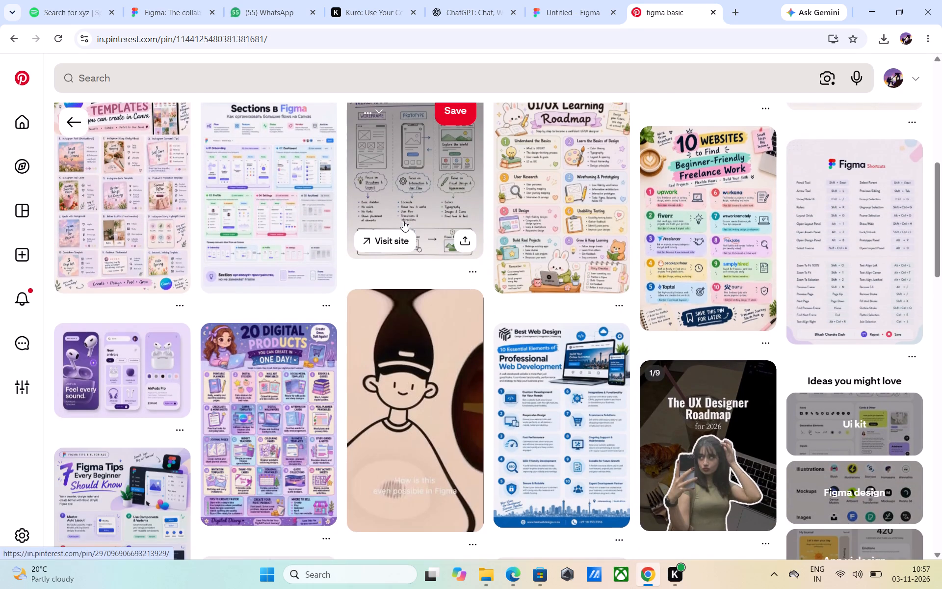
scroll(403, 221, down, 5)
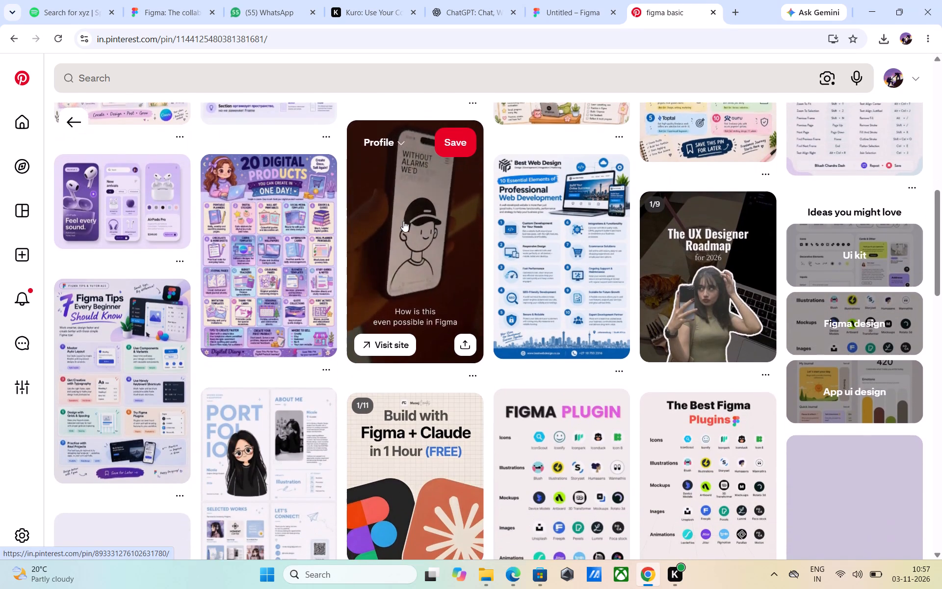
scroll(403, 221, down, 6)
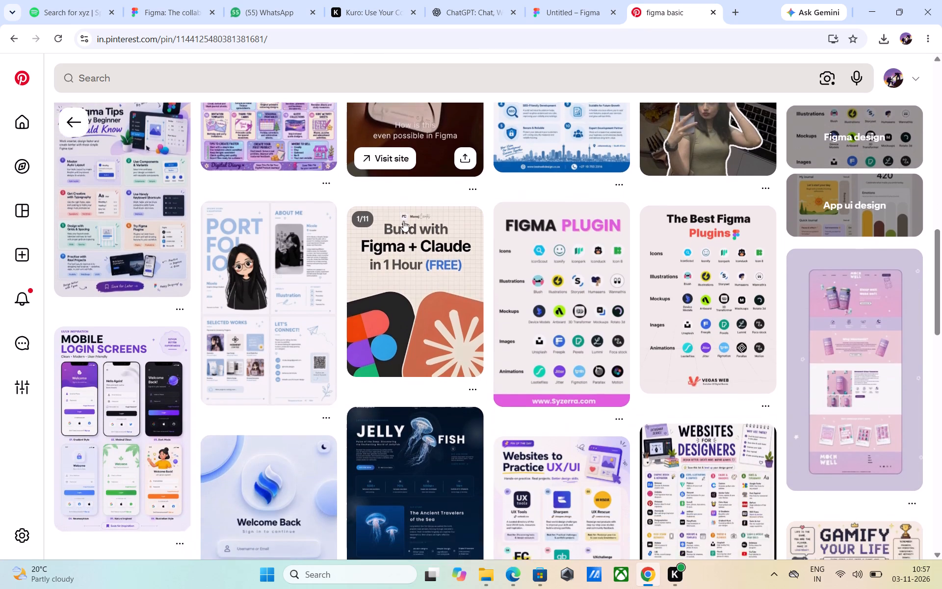
scroll(403, 221, down, 4)
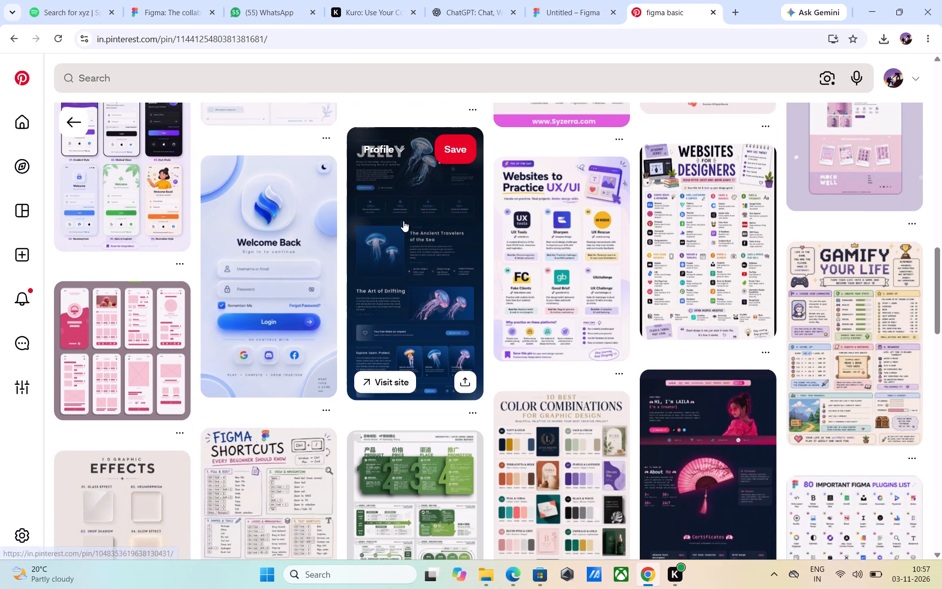
scroll(403, 221, down, 5)
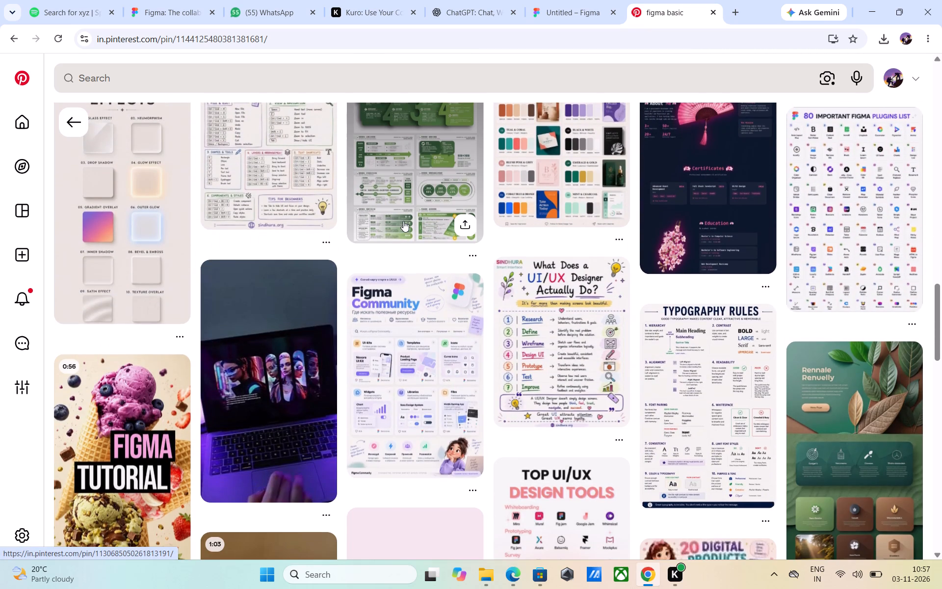
scroll(403, 221, down, 2)
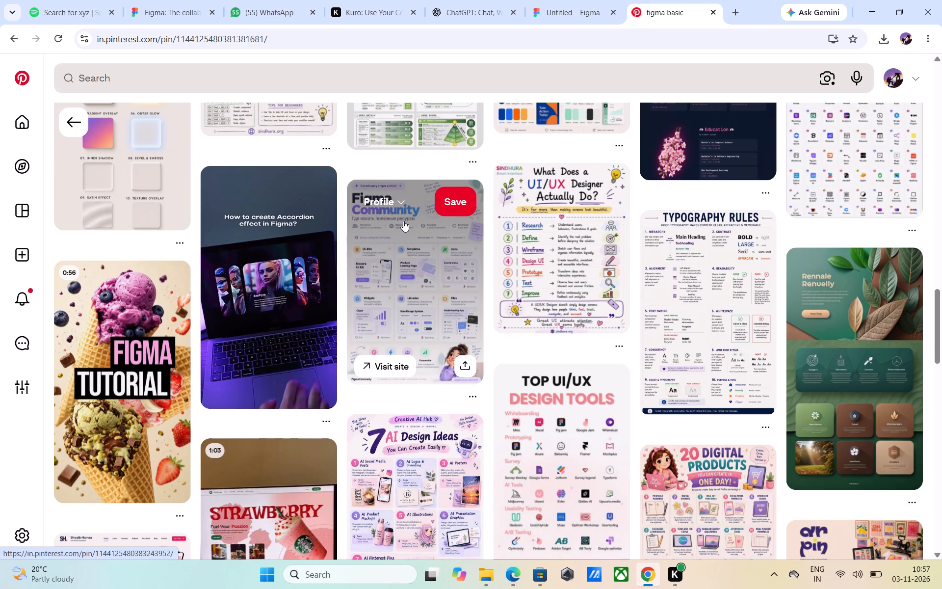
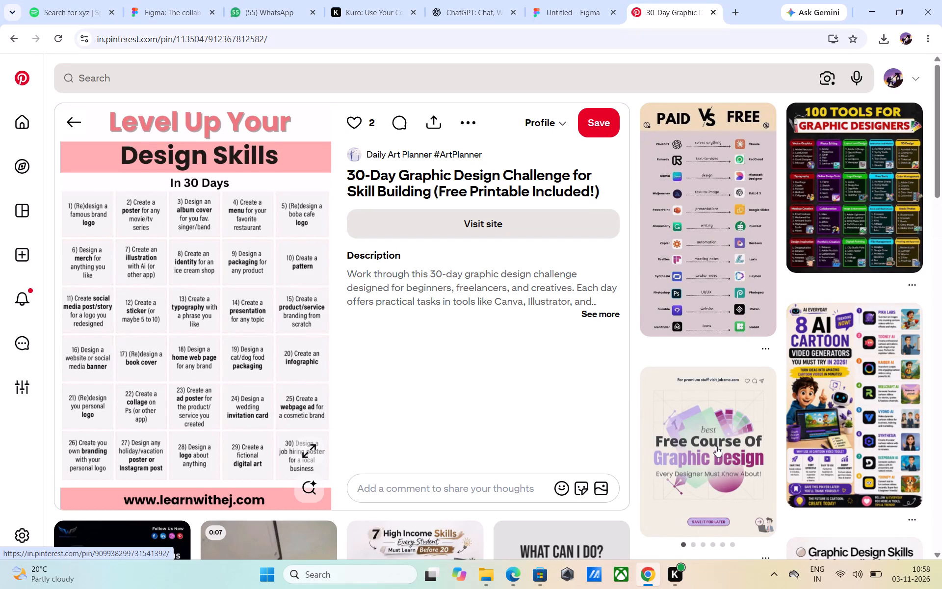
Open the related pin listing 100 tools for graphic designers.
click(853, 241)
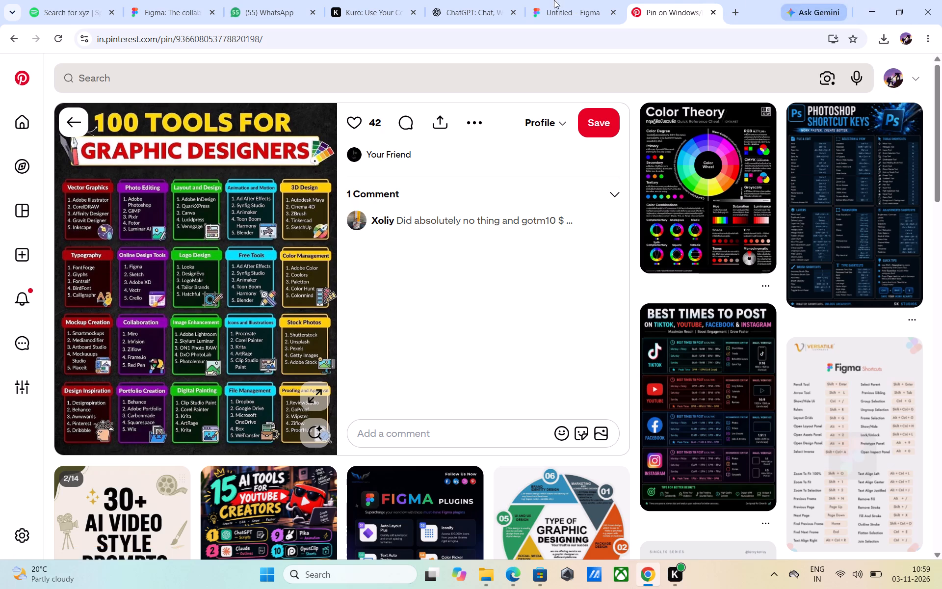
Switch to the untitled Figma file and examine the Pre-production layout with its headings and rounded rectangles.
click(548, 11)
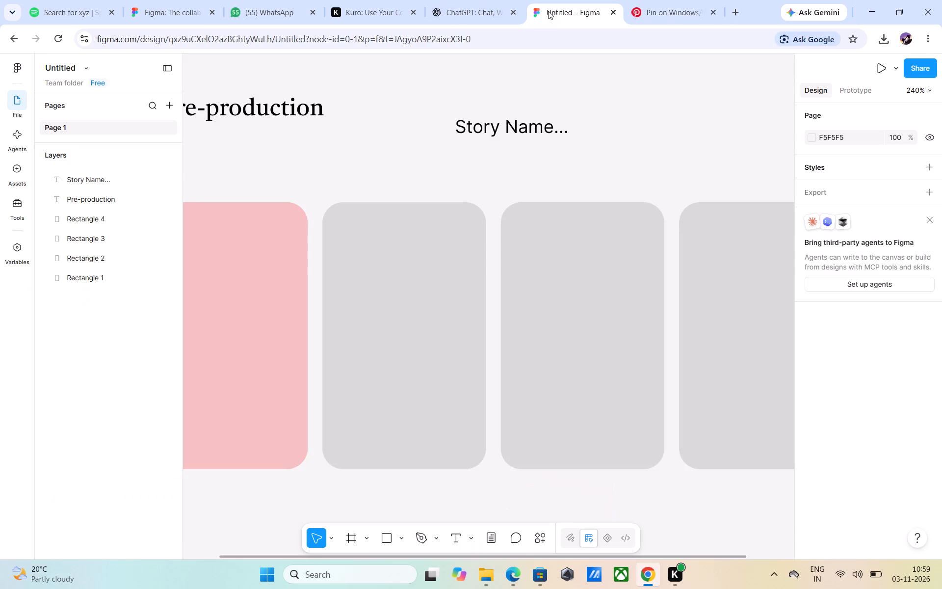
scroll(386, 150, up, 4)
middle_click(386, 154)
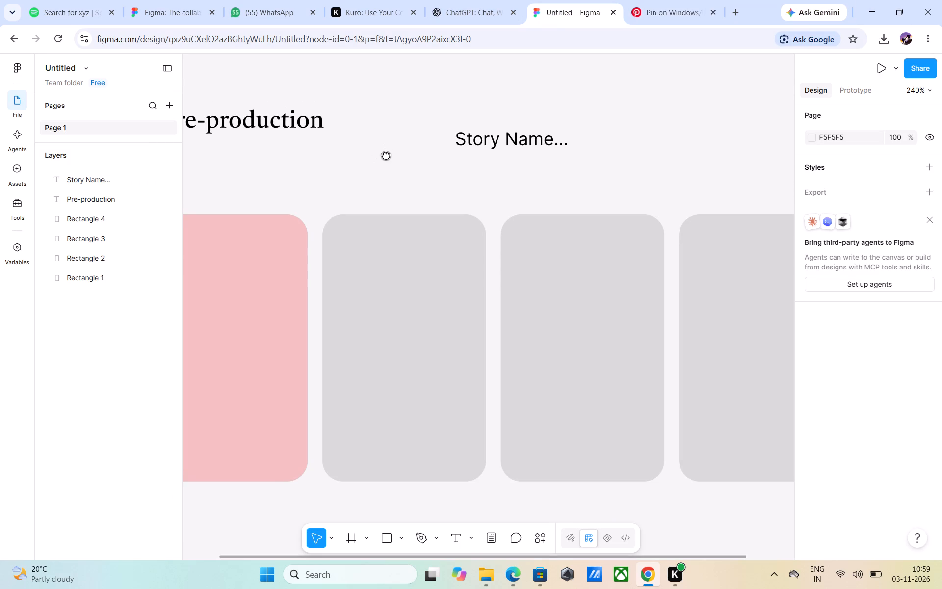
scroll(386, 155, down, 2)
scroll(386, 155, up, 3)
middle_click(386, 155)
scroll(386, 155, down, 1)
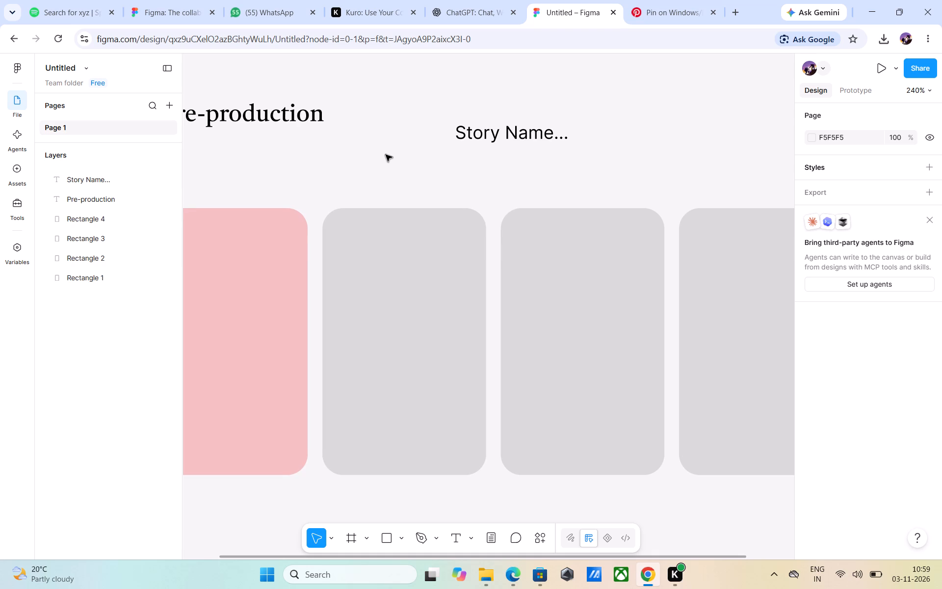
click(376, 158)
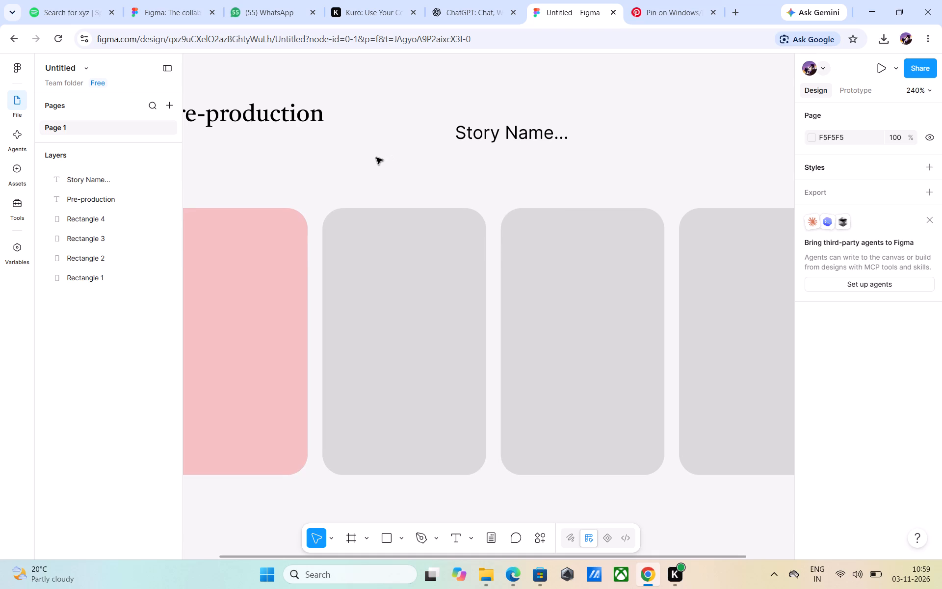
scroll(376, 158, up, 4)
scroll(376, 158, down, 3)
click(384, 167)
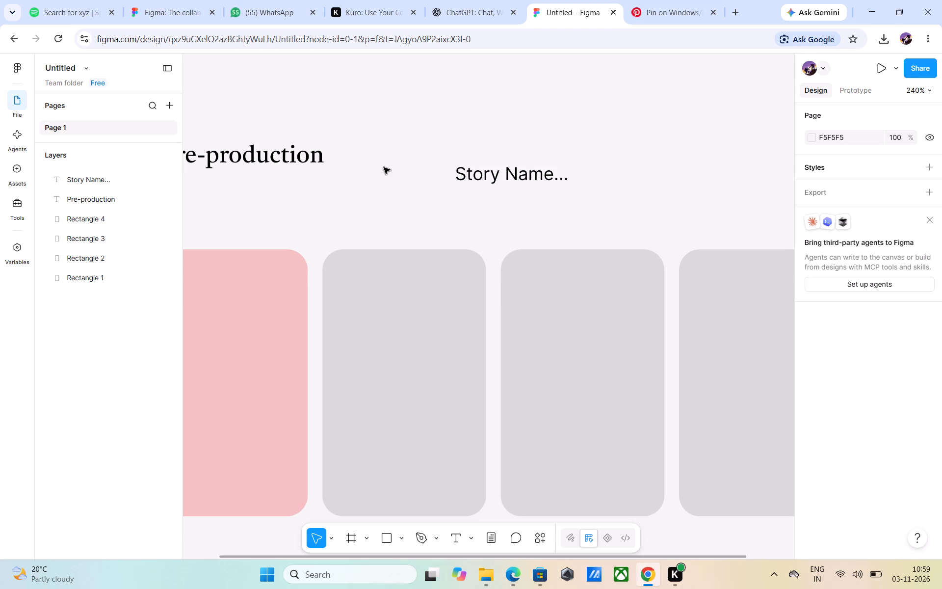
scroll(384, 167, up, 2)
scroll(384, 167, down, 2)
scroll(384, 167, up, 2)
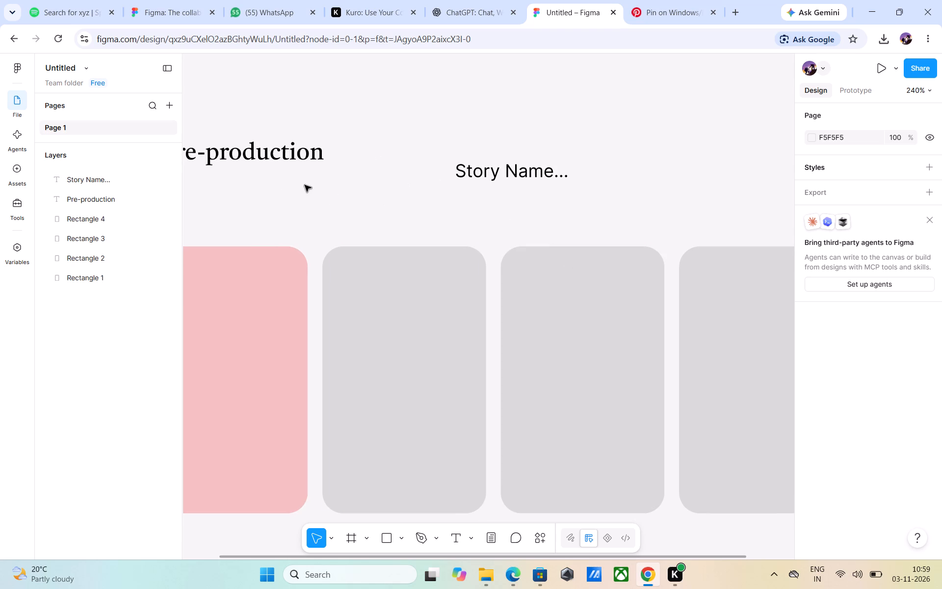
middle_drag(305, 185, 399, 146)
scroll(399, 146, down, 4)
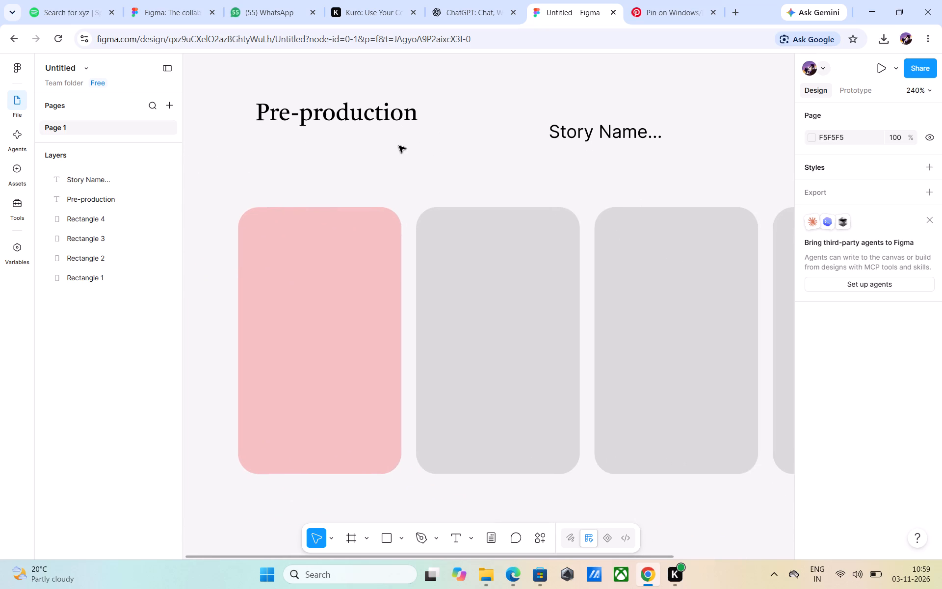
middle_drag(453, 137, 403, 142)
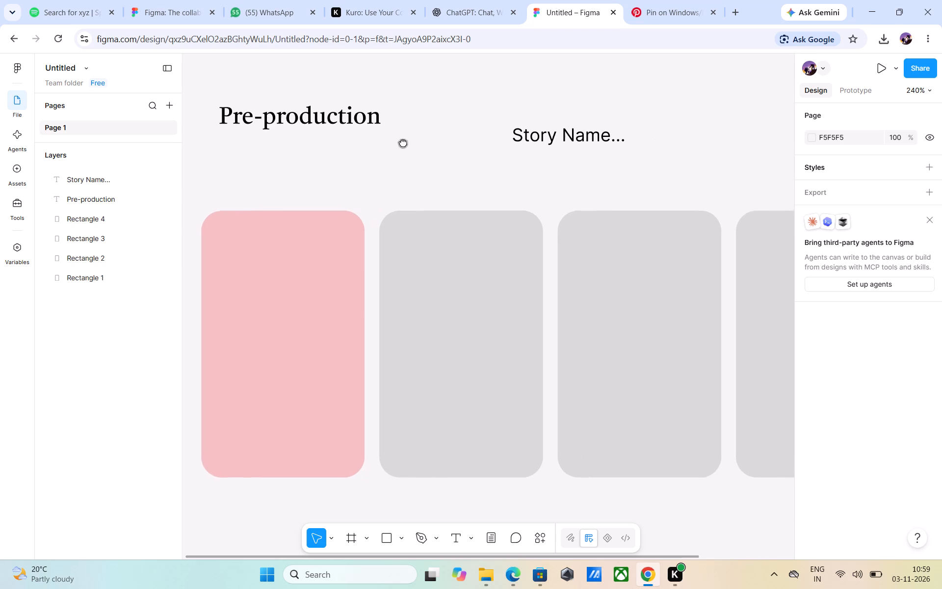
middle_drag(403, 142, 420, 135)
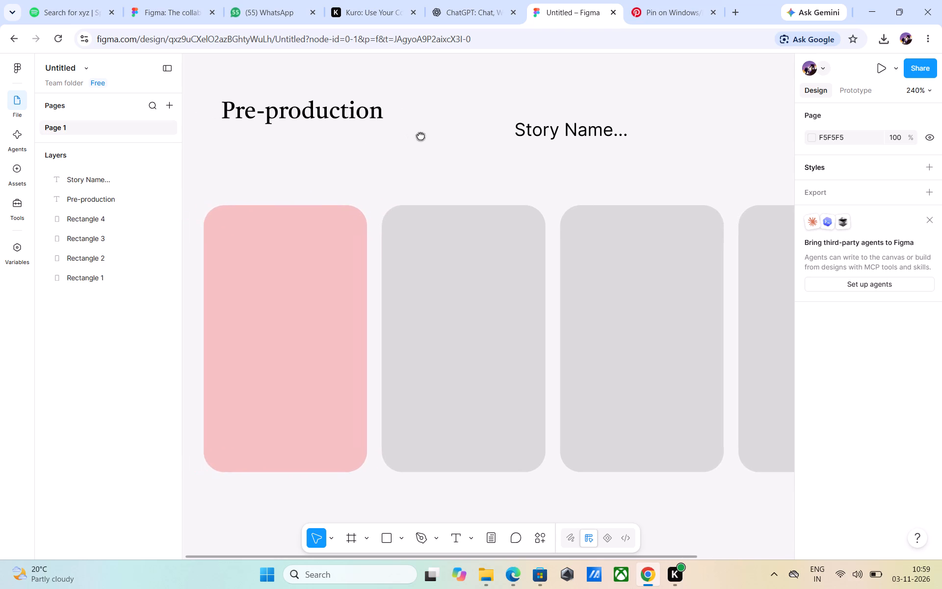
middle_drag(420, 135, 424, 139)
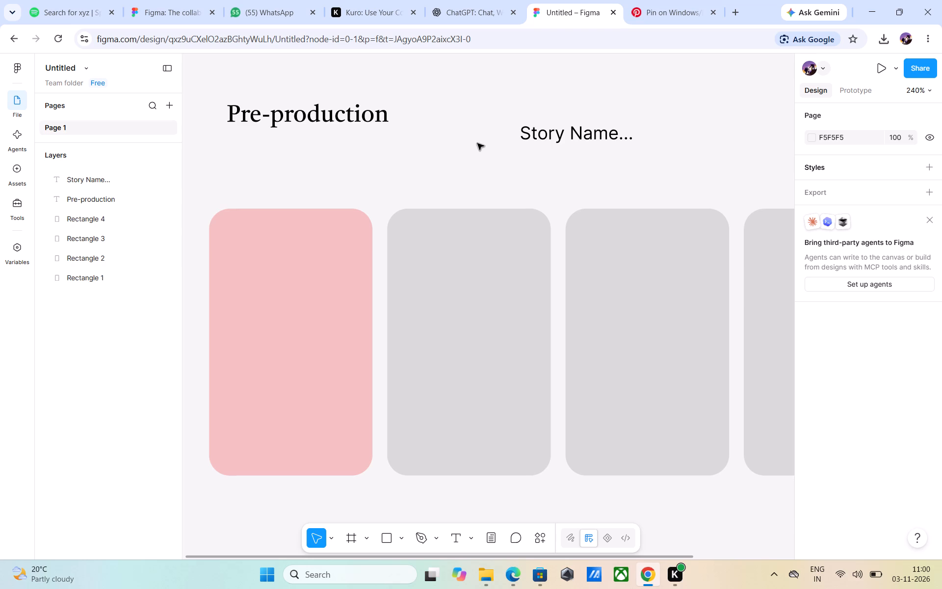
scroll(491, 179, down, 2)
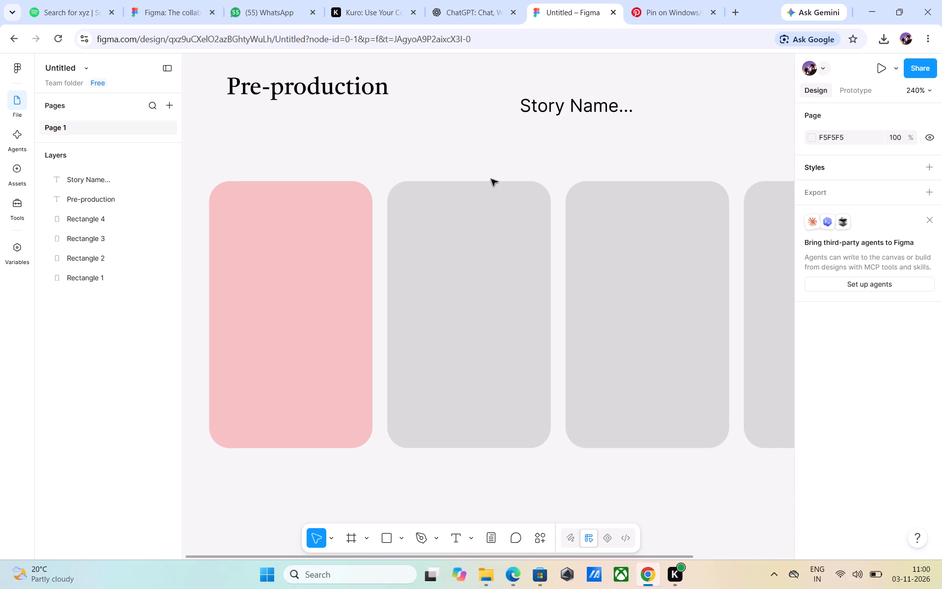
scroll(491, 179, down, 8)
scroll(491, 179, up, 8)
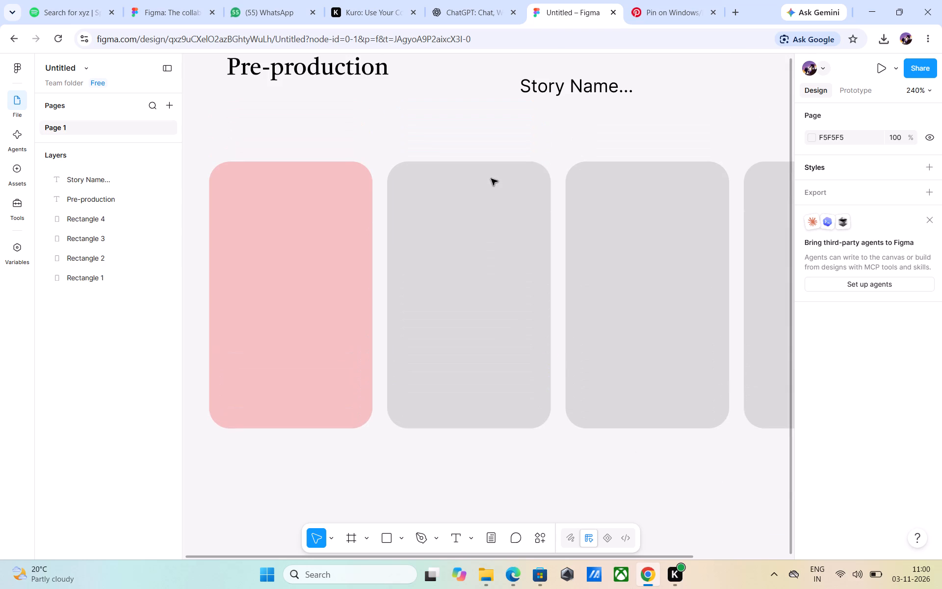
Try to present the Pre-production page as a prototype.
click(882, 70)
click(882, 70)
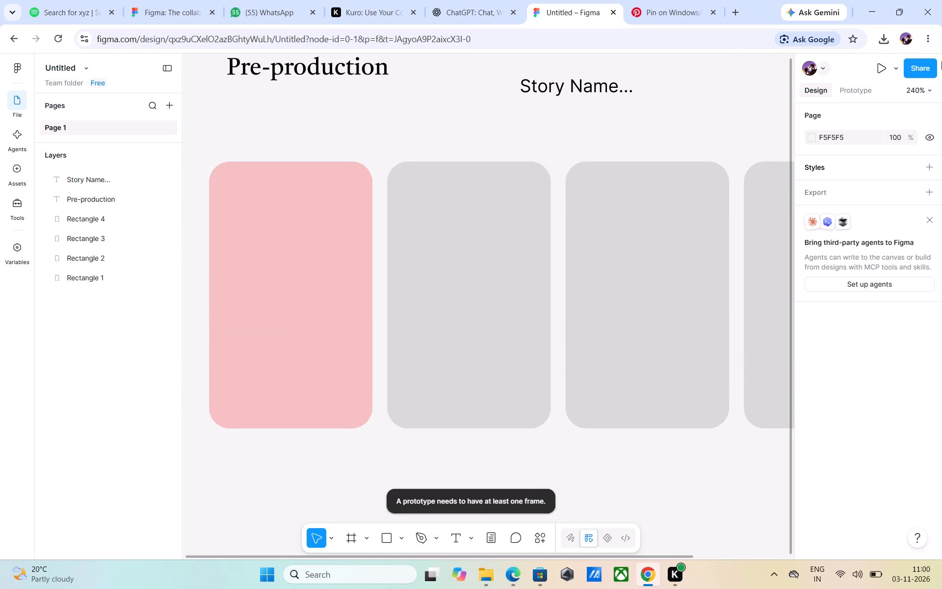
Review the file's sharing options and the team's access settings, leaving them without saving.
click(921, 63)
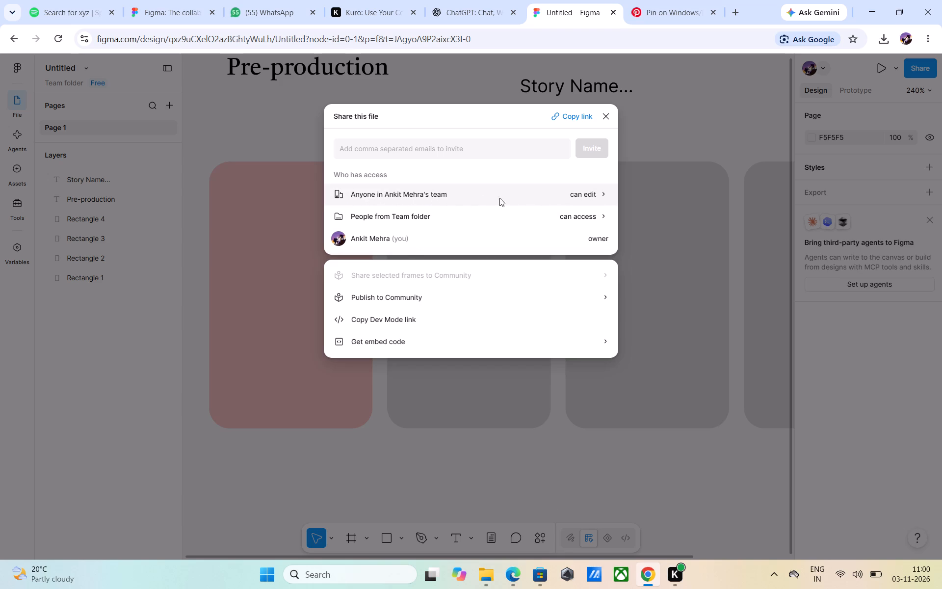
click(602, 190)
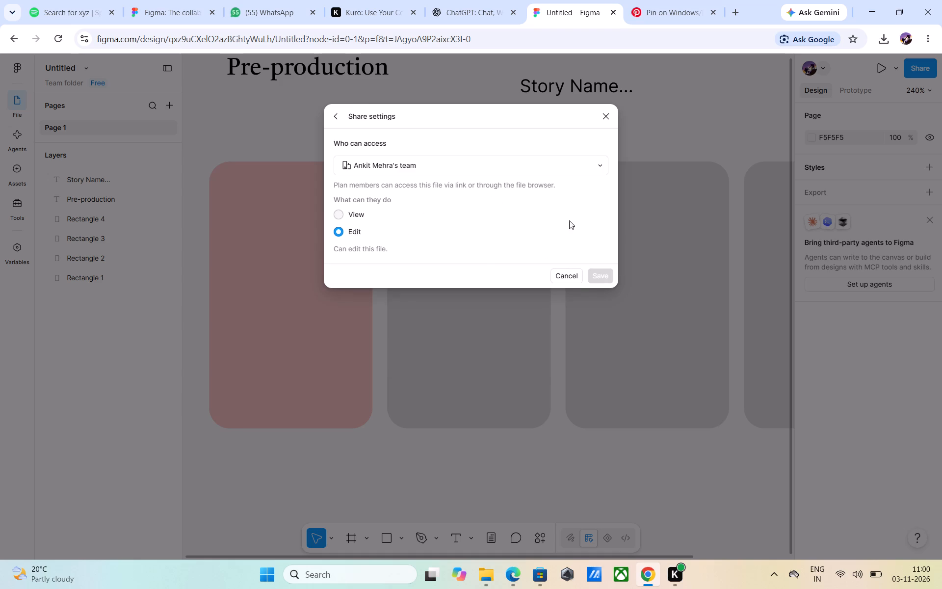
click(607, 112)
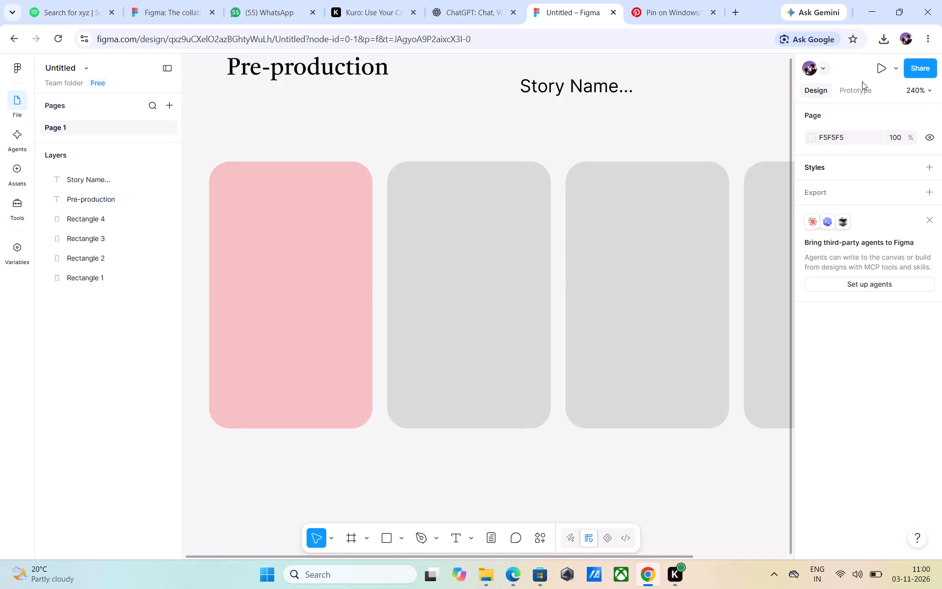
click(934, 68)
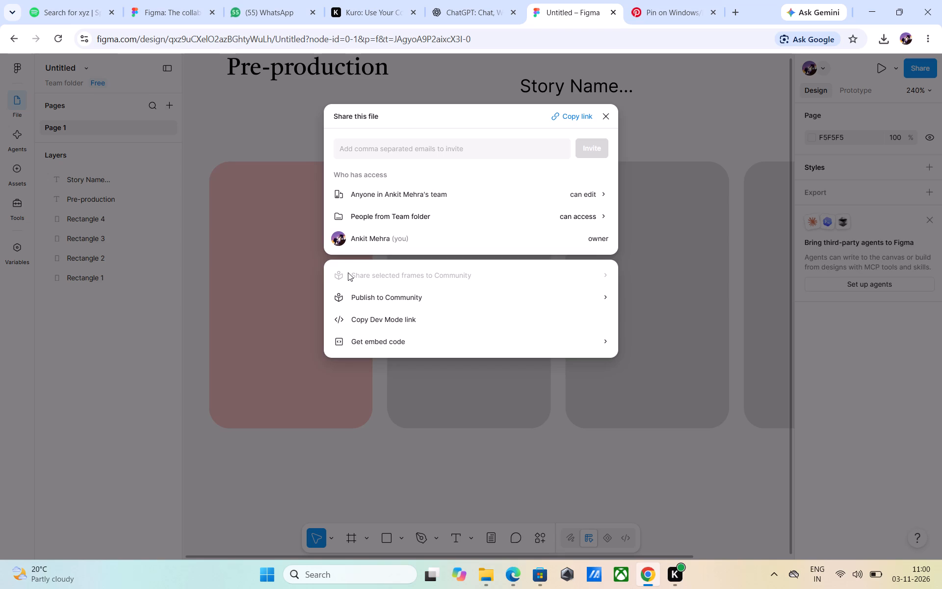
click(610, 110)
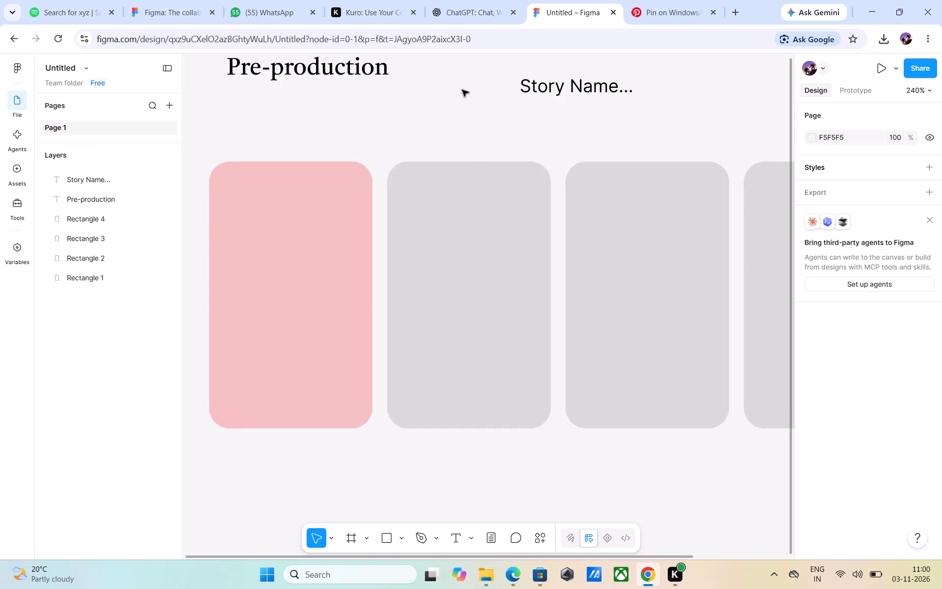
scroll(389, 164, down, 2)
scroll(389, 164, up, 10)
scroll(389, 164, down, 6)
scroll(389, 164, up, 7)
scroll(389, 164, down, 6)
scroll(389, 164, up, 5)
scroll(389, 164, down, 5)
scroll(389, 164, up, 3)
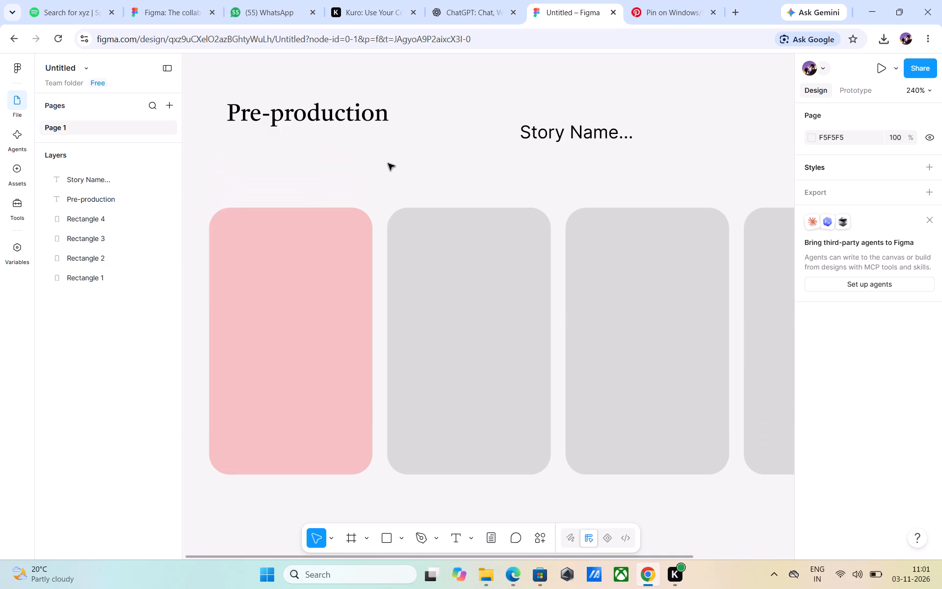
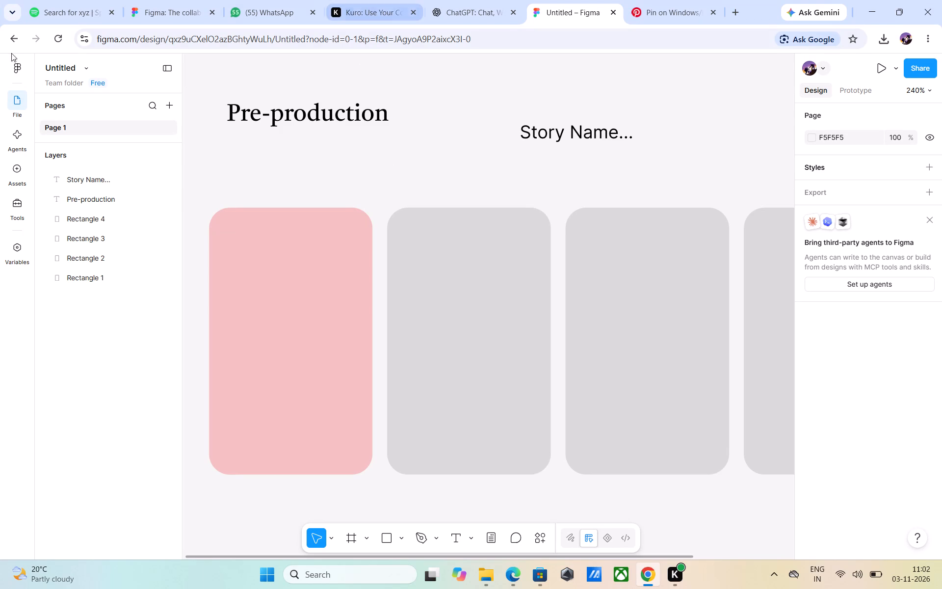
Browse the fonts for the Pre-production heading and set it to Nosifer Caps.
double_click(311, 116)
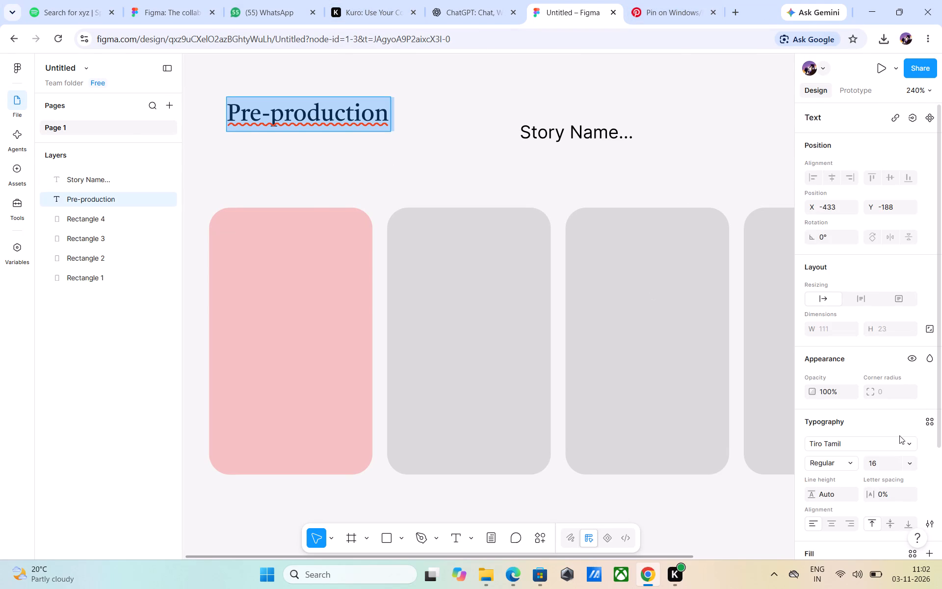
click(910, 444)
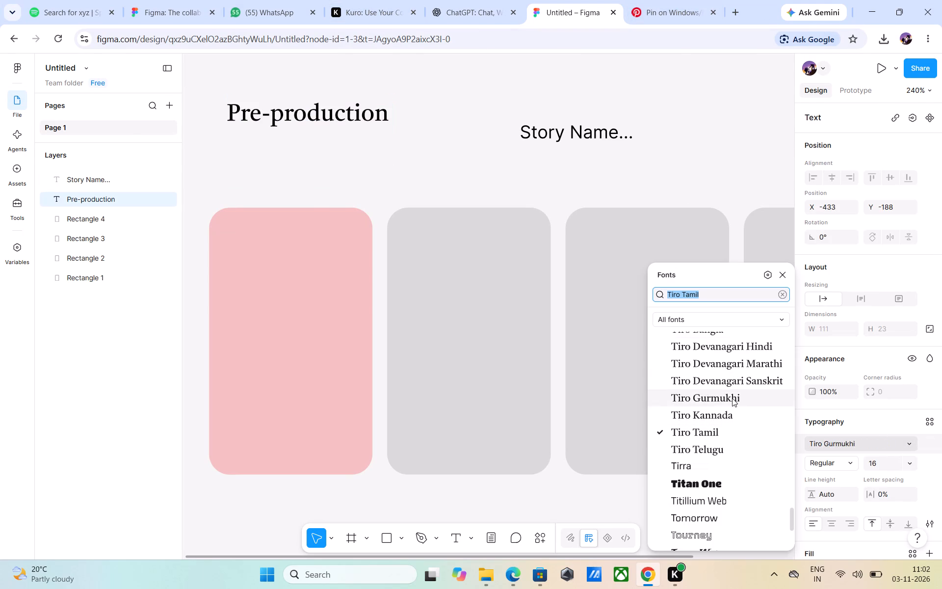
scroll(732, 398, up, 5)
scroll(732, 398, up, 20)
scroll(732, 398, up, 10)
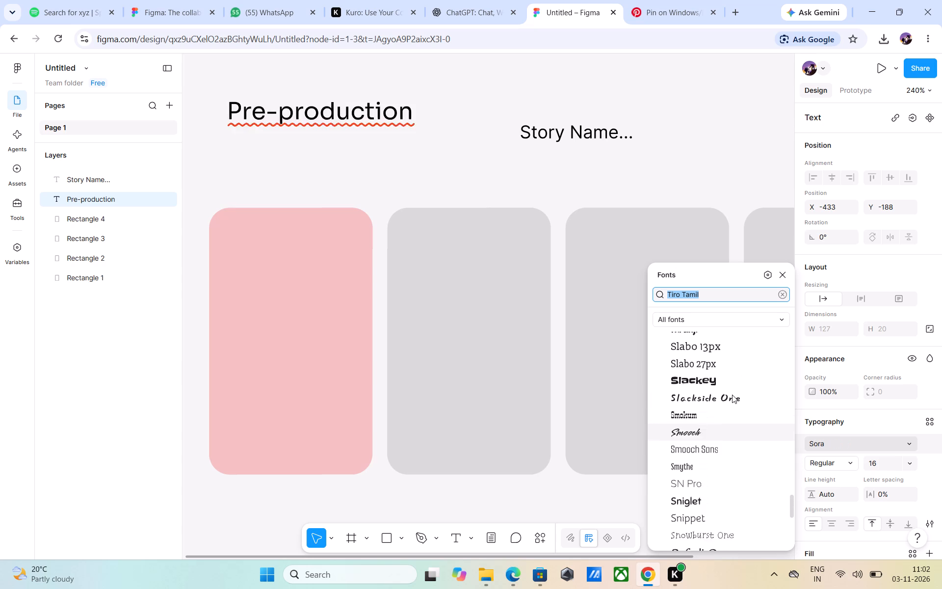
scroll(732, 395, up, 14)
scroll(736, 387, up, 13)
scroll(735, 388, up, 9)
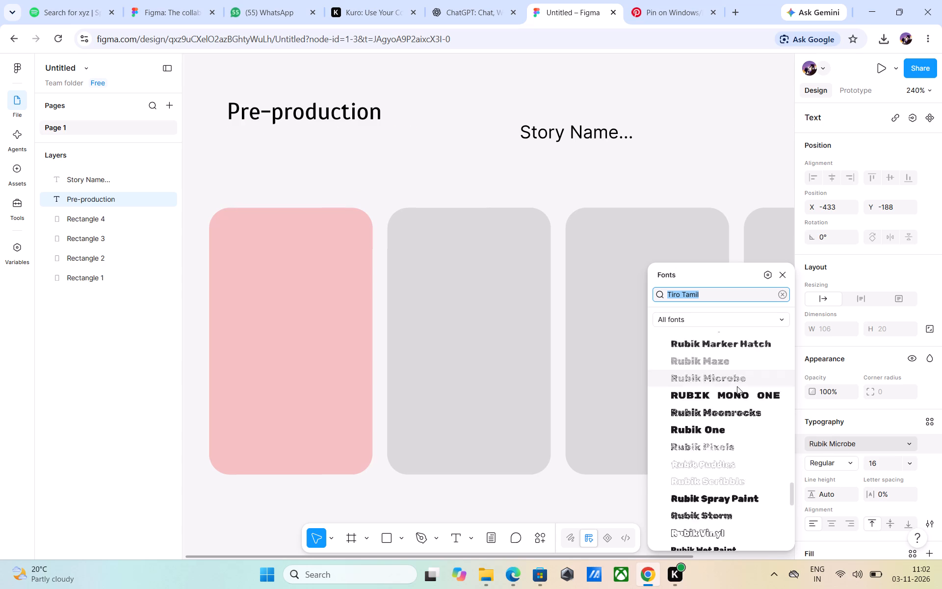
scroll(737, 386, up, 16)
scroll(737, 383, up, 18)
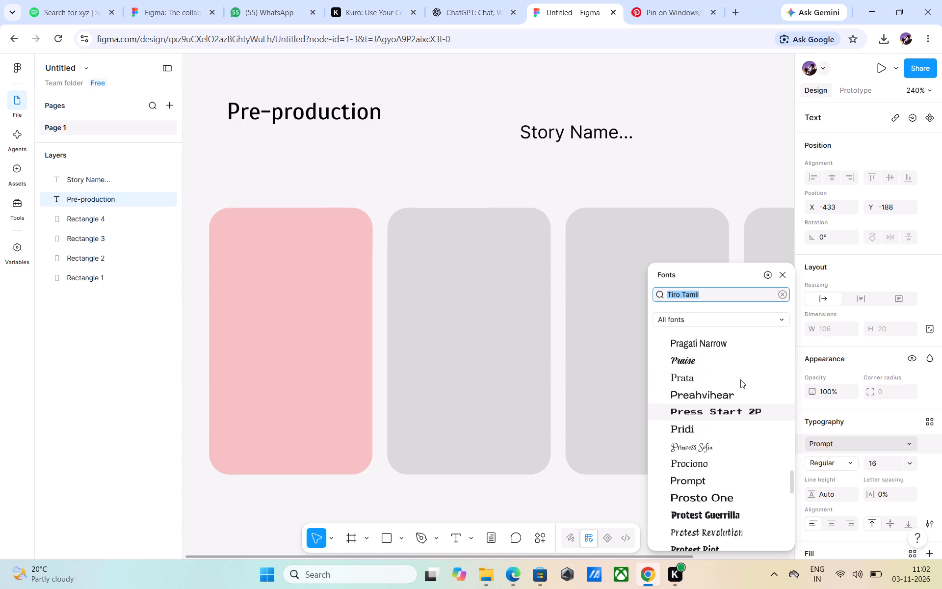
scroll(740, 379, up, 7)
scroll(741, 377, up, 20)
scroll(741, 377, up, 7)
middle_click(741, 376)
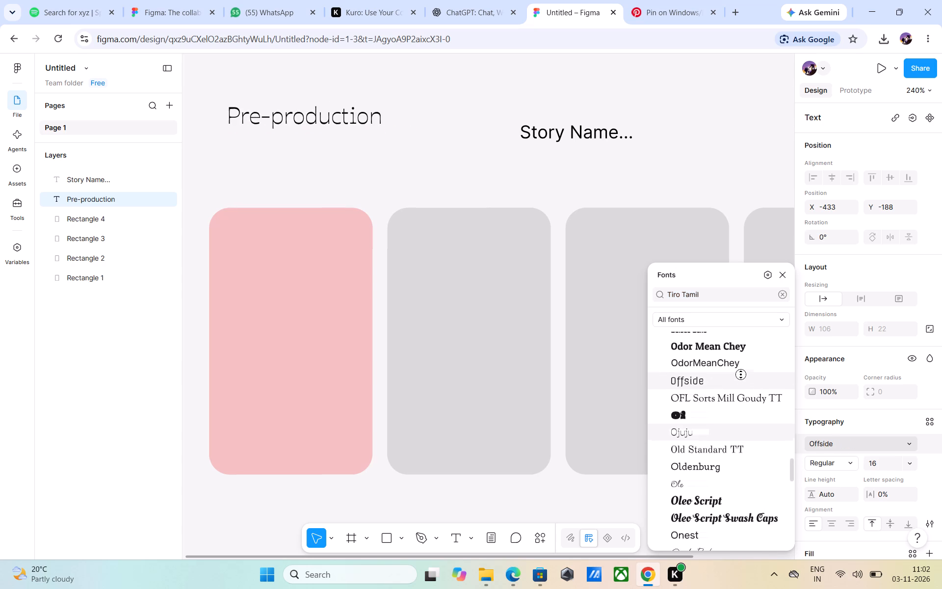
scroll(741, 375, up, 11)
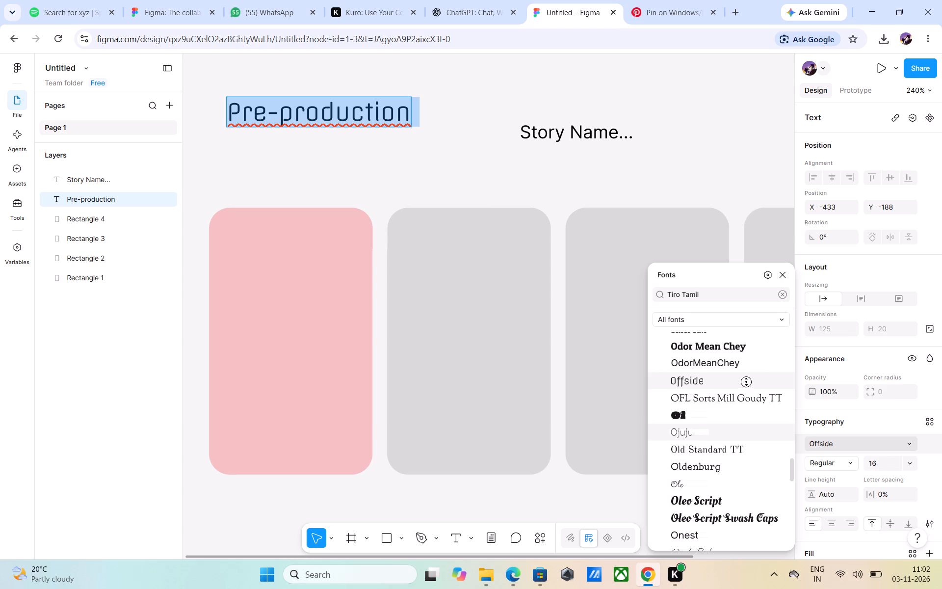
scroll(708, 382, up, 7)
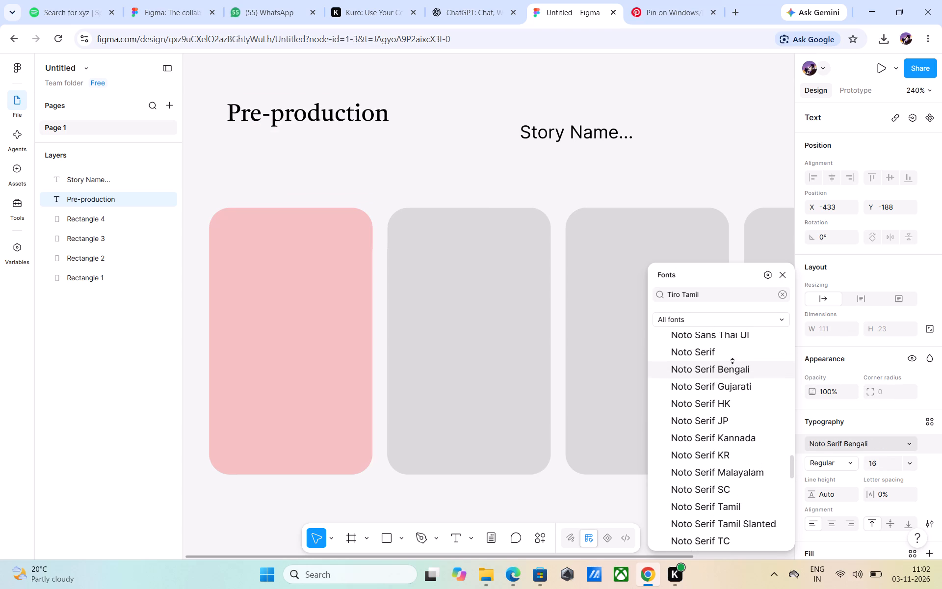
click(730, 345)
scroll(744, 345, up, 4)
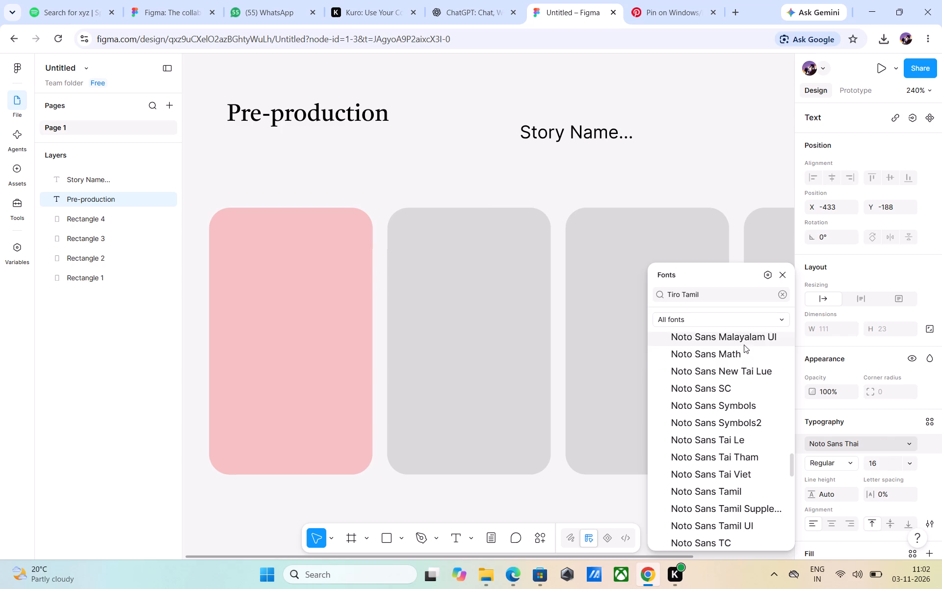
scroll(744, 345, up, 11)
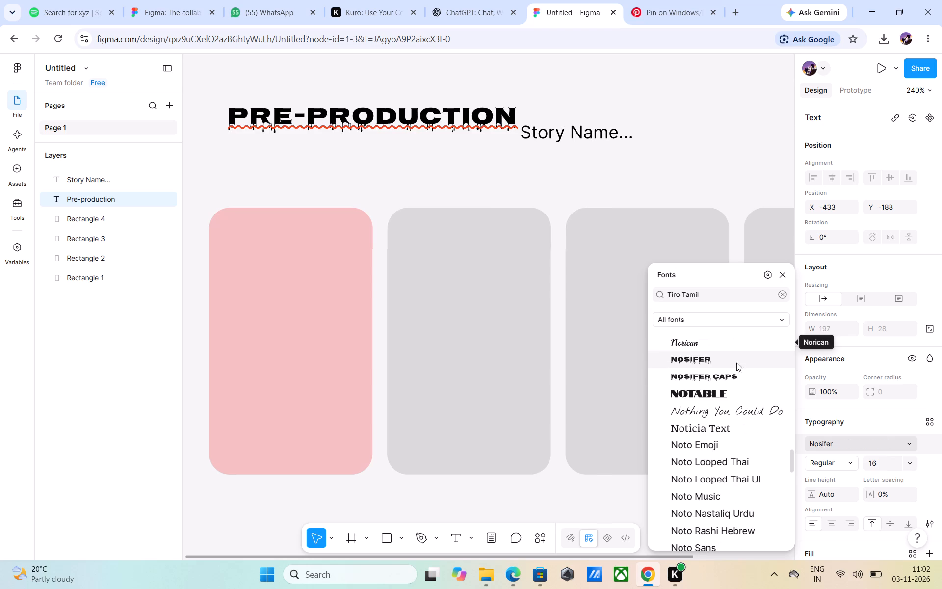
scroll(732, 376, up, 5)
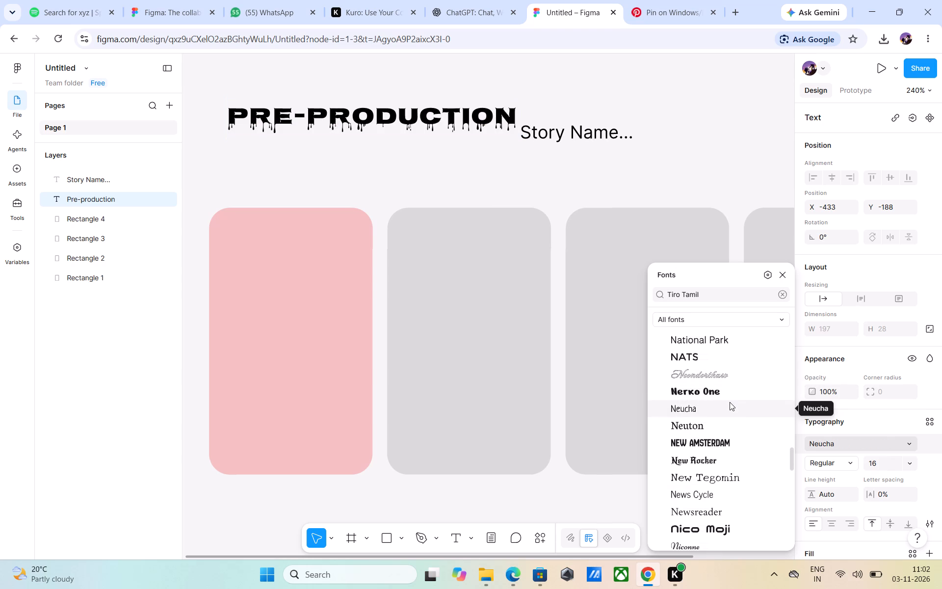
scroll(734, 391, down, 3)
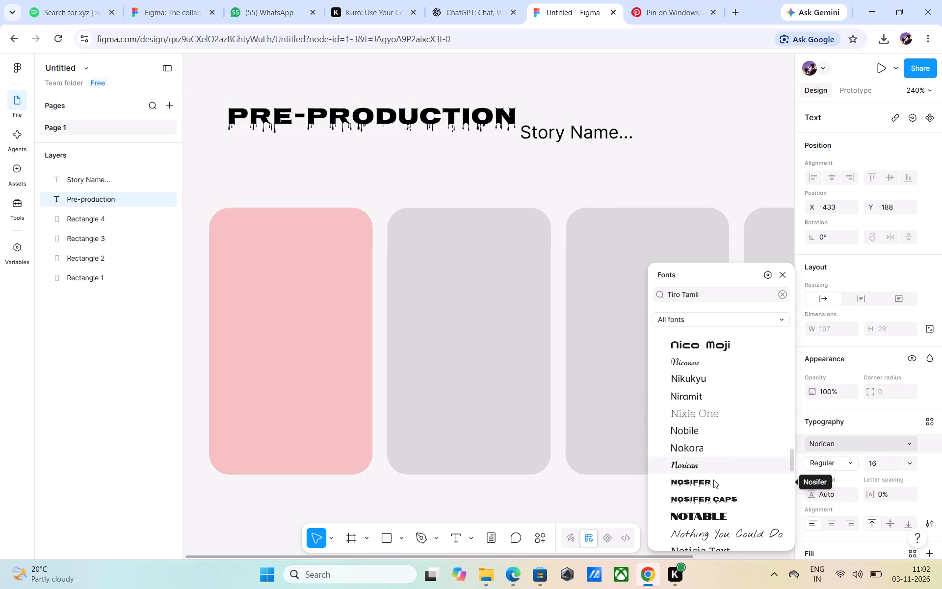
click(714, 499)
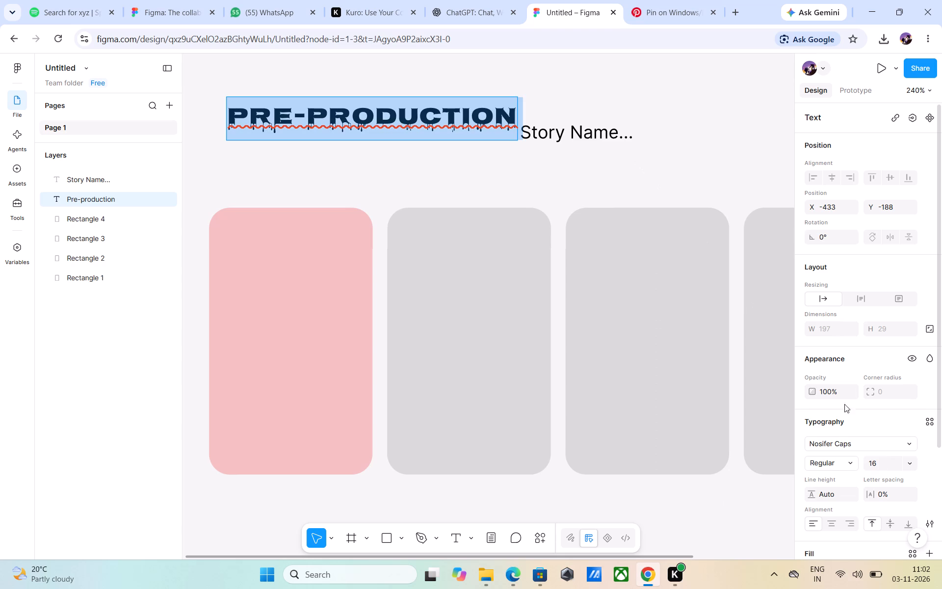
Change the Pre-production heading's font to Nosifer and deselect the heading.
click(846, 446)
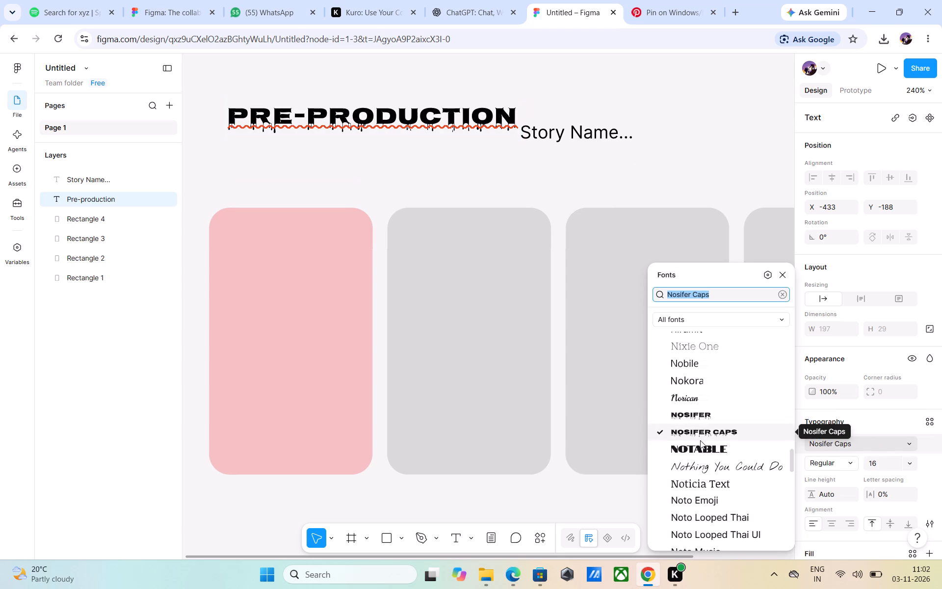
click(708, 409)
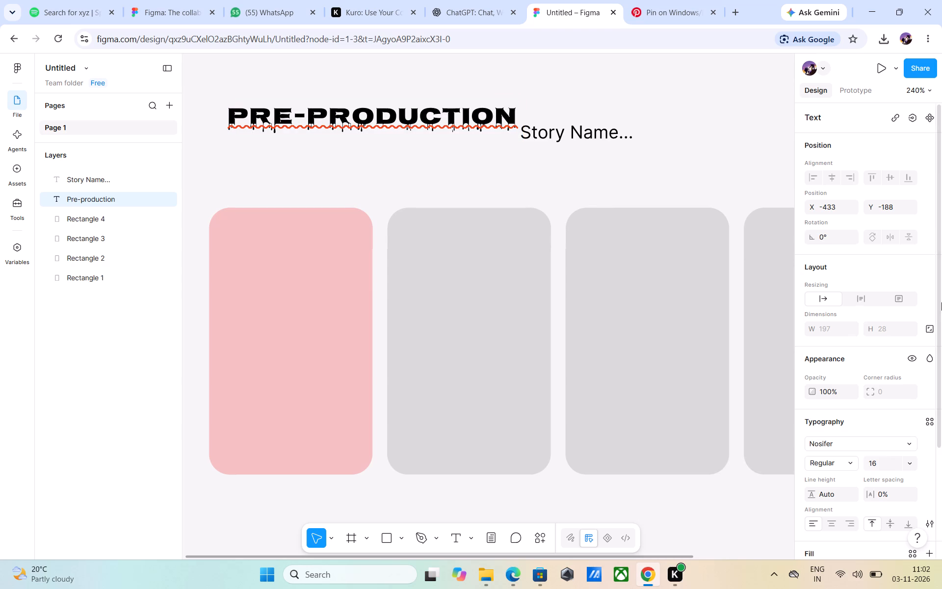
click(635, 163)
click(632, 162)
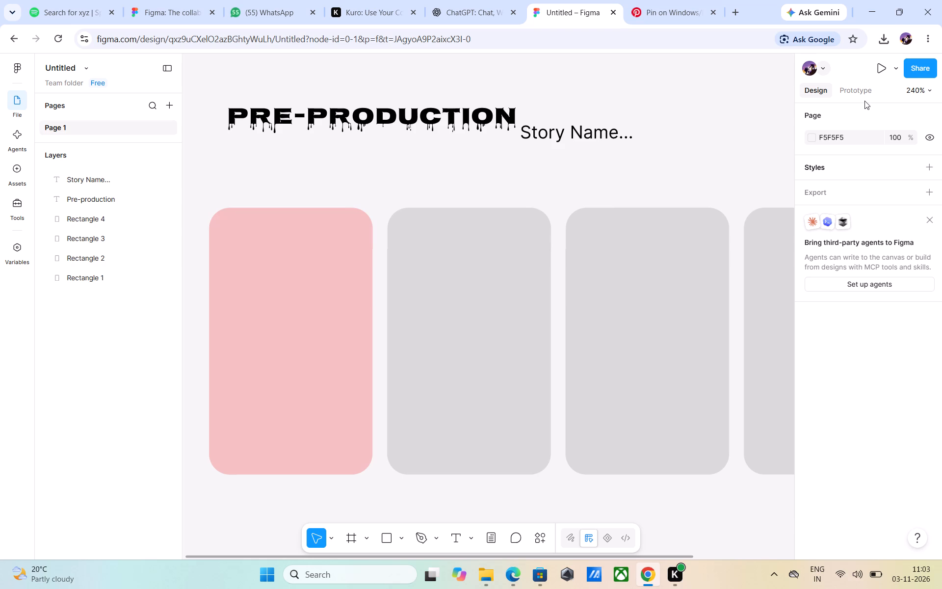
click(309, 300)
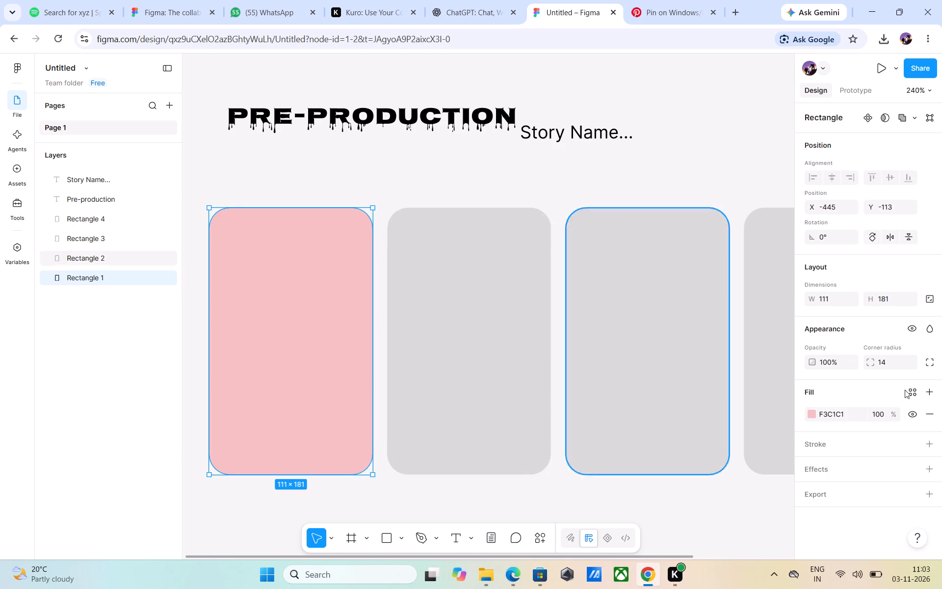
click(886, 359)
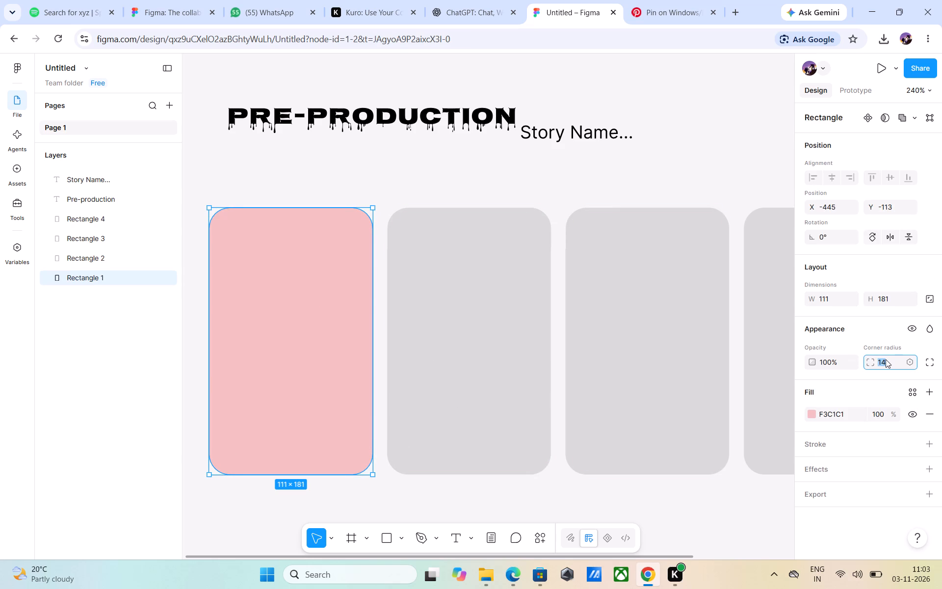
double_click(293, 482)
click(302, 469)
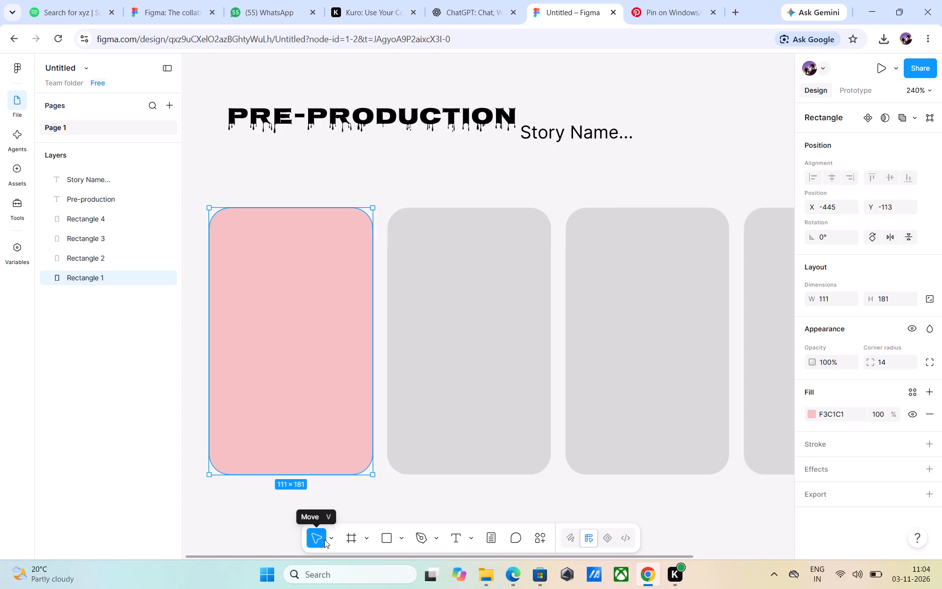
Add an A4 paper frame to the canvas and scale it down to about 333 × 471.
click(353, 539)
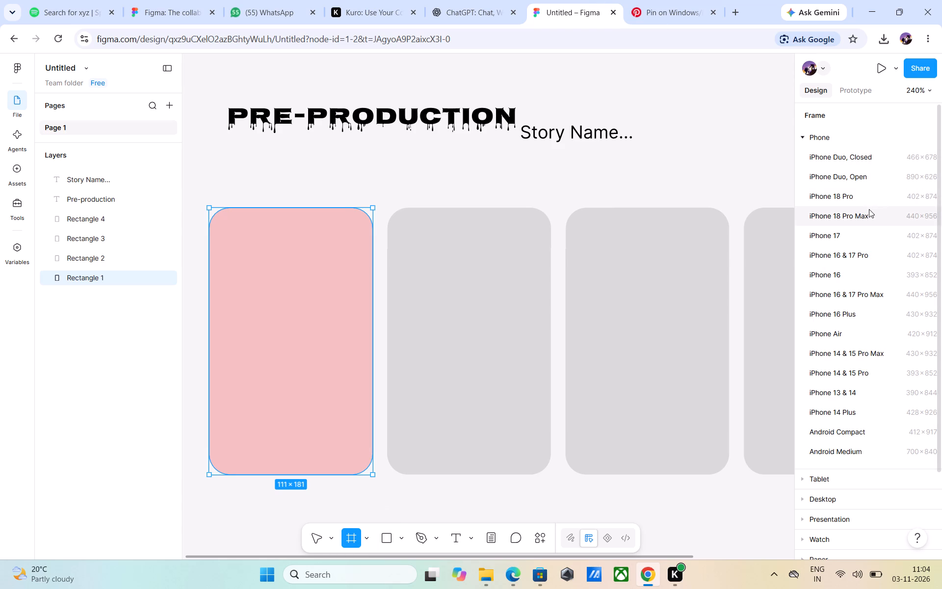
scroll(869, 209, down, 4)
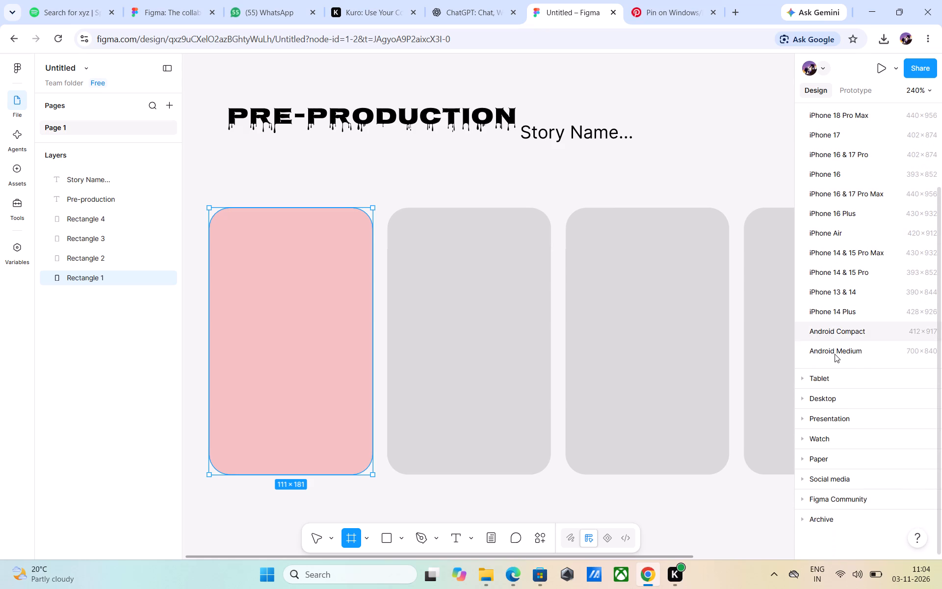
scroll(860, 351, up, 4)
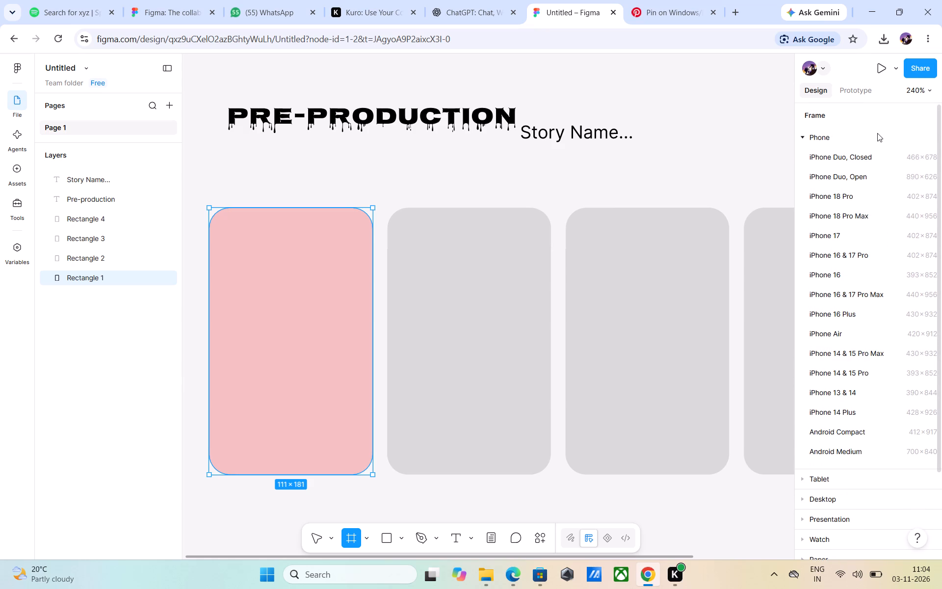
scroll(855, 324, down, 7)
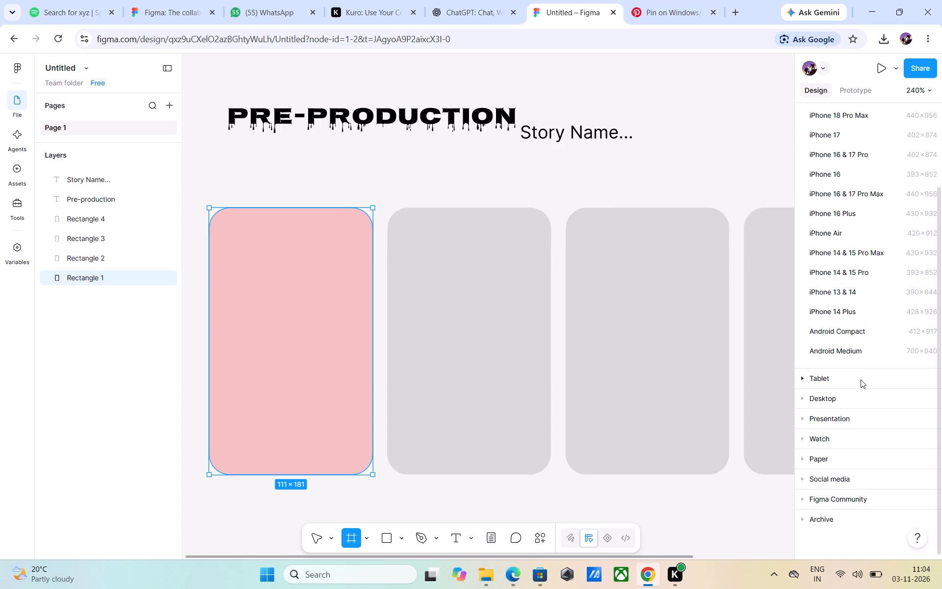
click(864, 458)
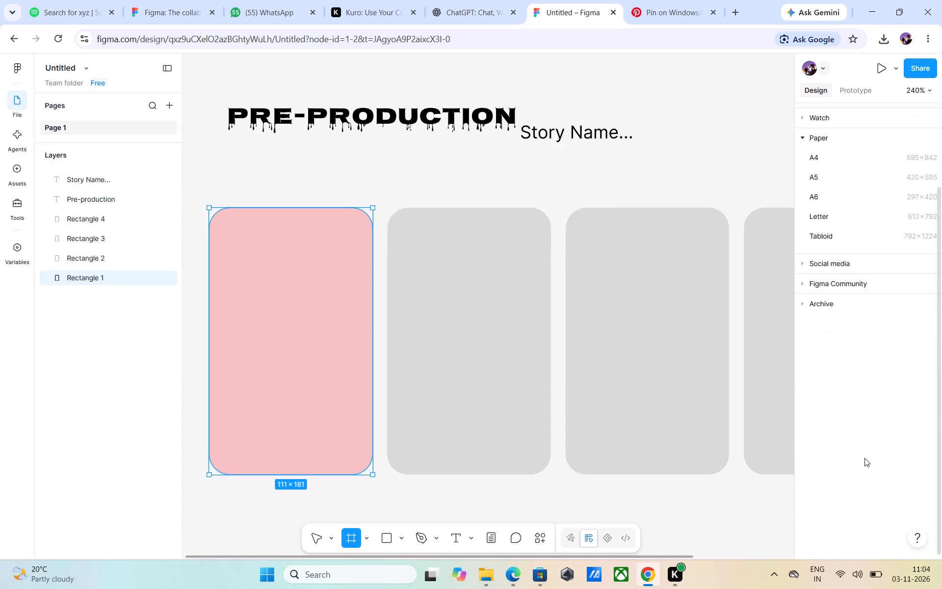
click(833, 161)
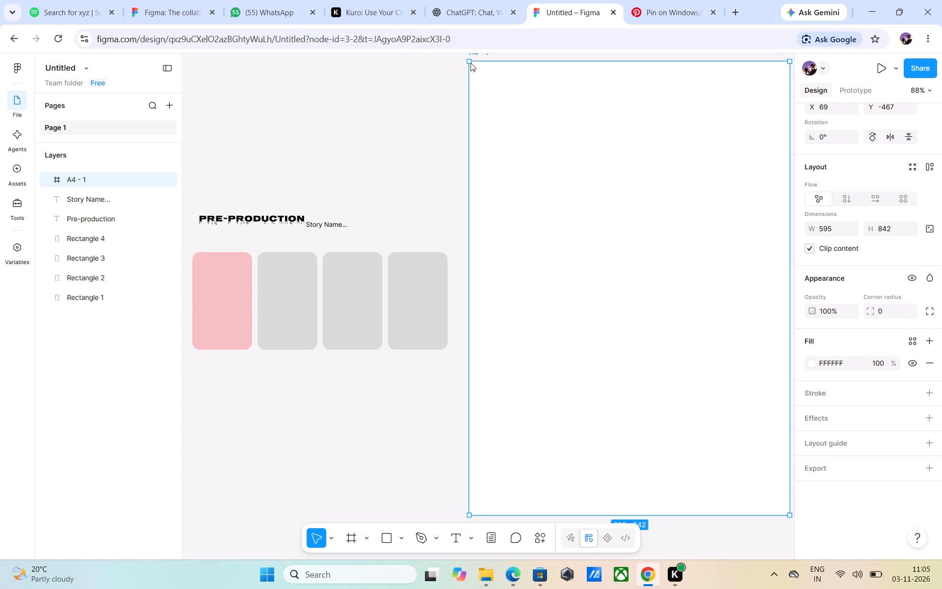
drag(469, 59, 562, 238)
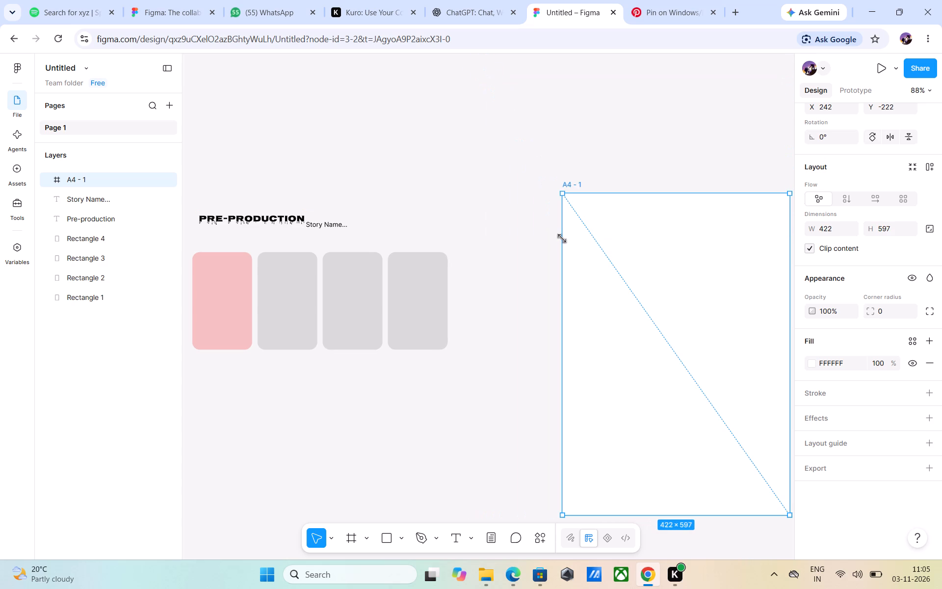
drag(562, 238, 610, 333)
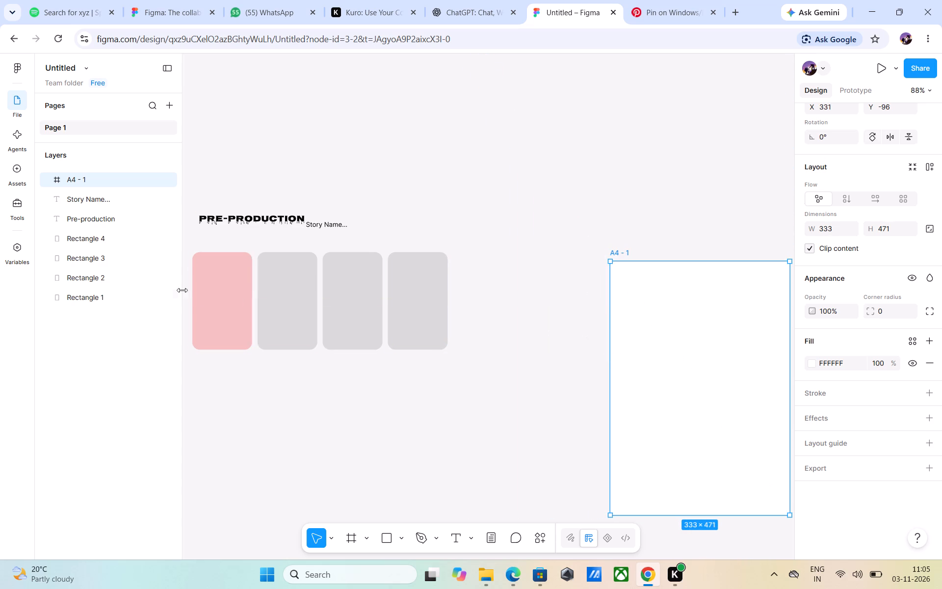
Delete the pink rounded rectangle and the three grey rounded rectangles below the headings.
click(242, 291)
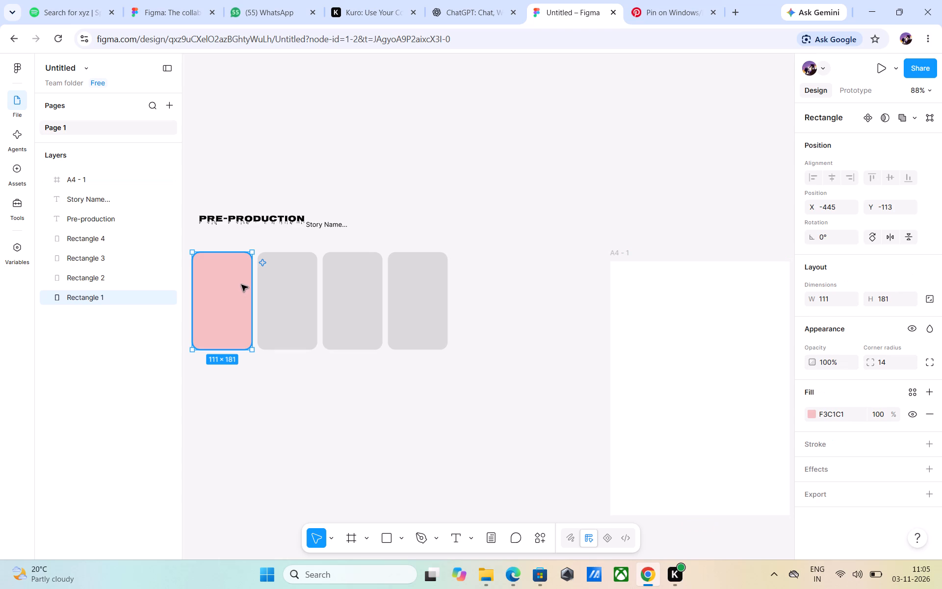
key(Delete)
click(265, 279)
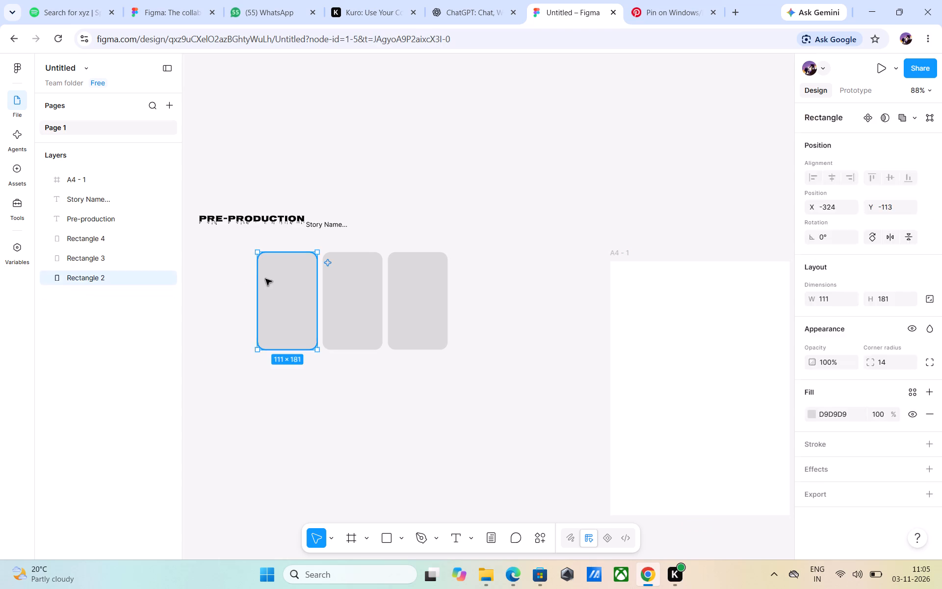
key(Delete)
click(336, 278)
key(Delete)
click(395, 289)
key(Delete)
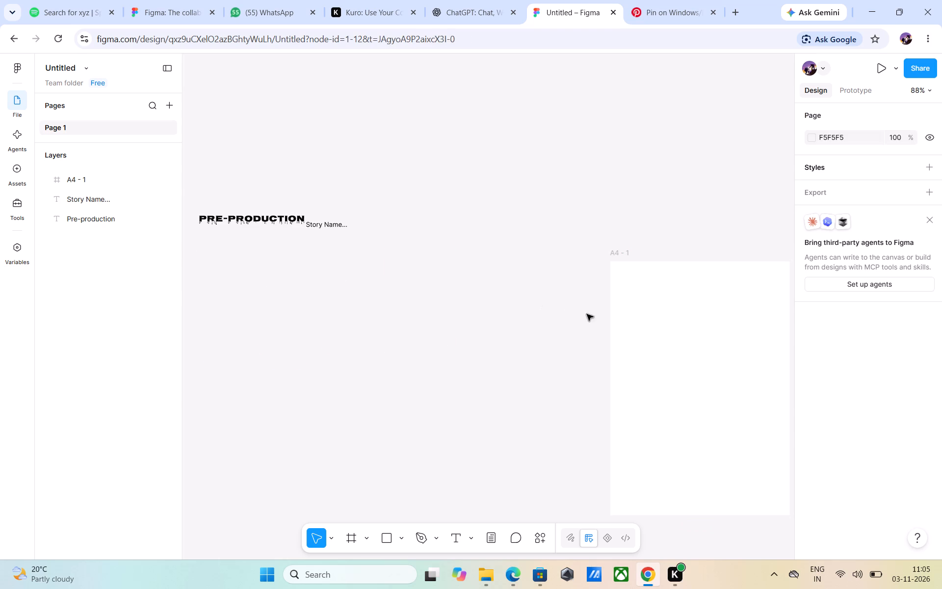
Place the A4 frame below the Pre-production heading at about X -446, Y -99, scaled down to about 223 × 315.
drag(687, 338, 275, 332)
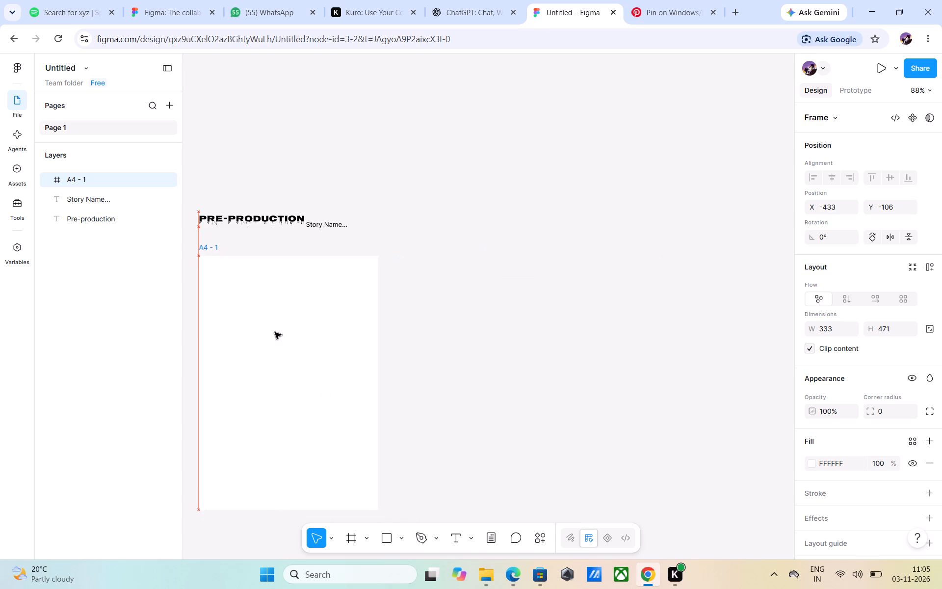
drag(275, 332, 274, 332)
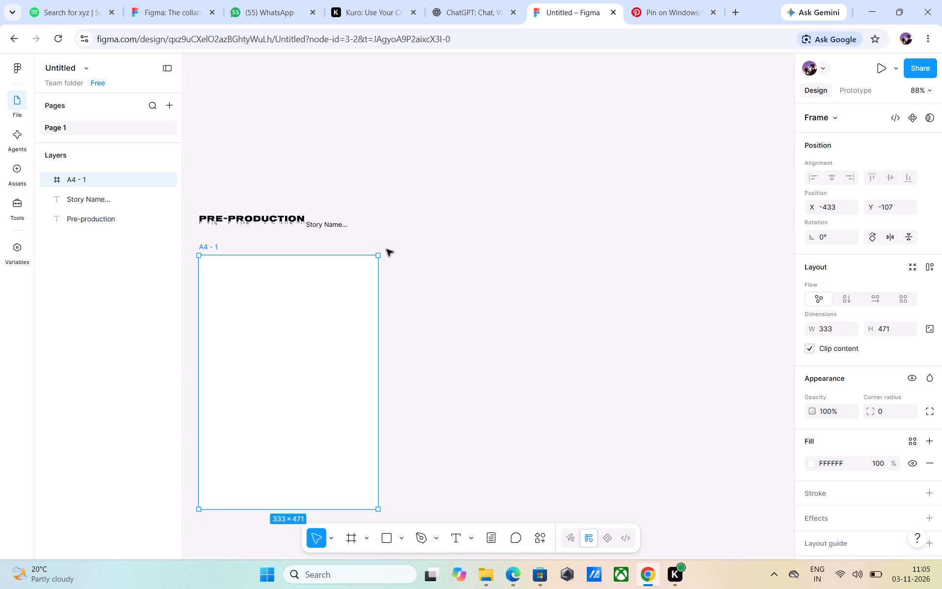
shift+drag(378, 257, 359, 266)
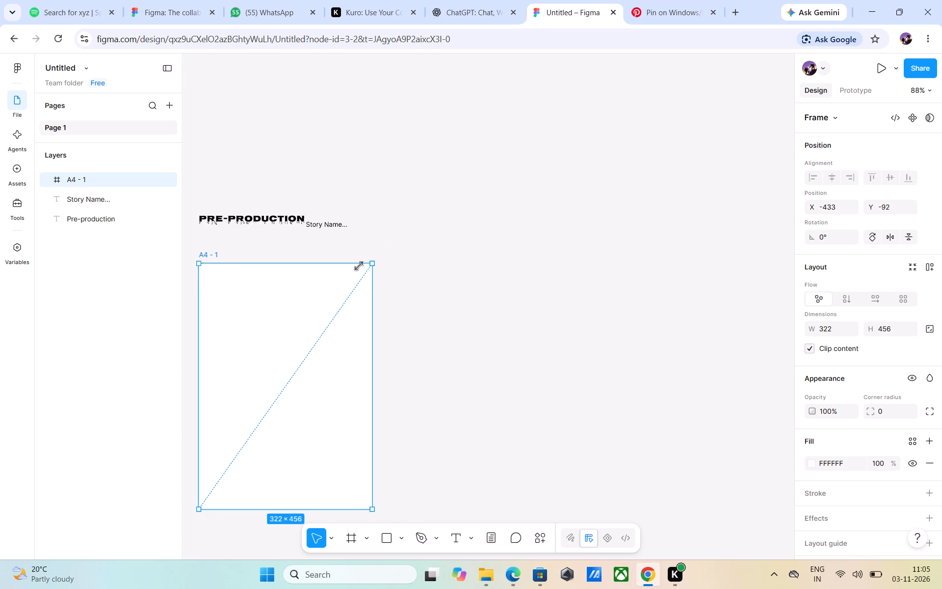
shift+drag(359, 266, 228, 339)
drag(264, 401, 255, 321)
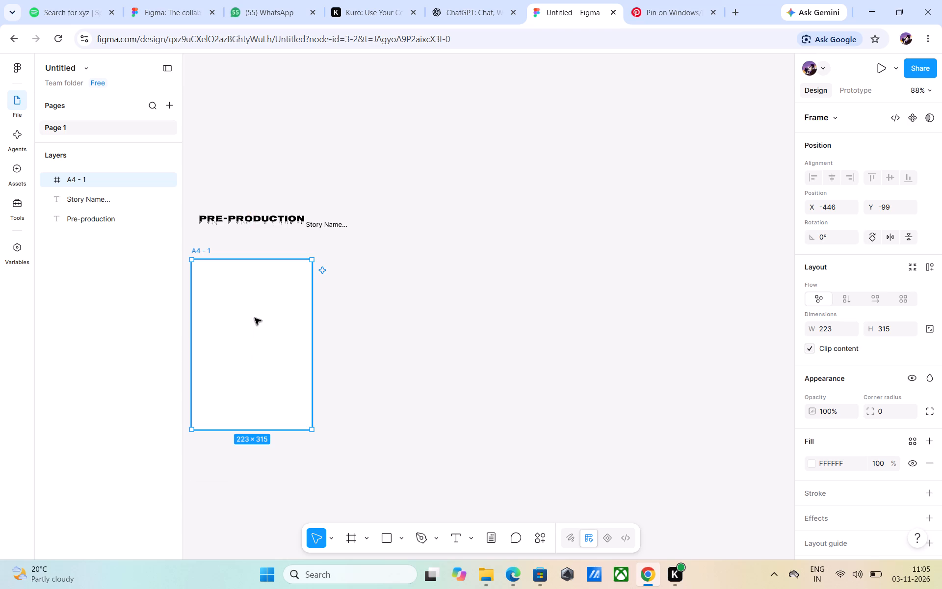
shift+drag(255, 318, 256, 318)
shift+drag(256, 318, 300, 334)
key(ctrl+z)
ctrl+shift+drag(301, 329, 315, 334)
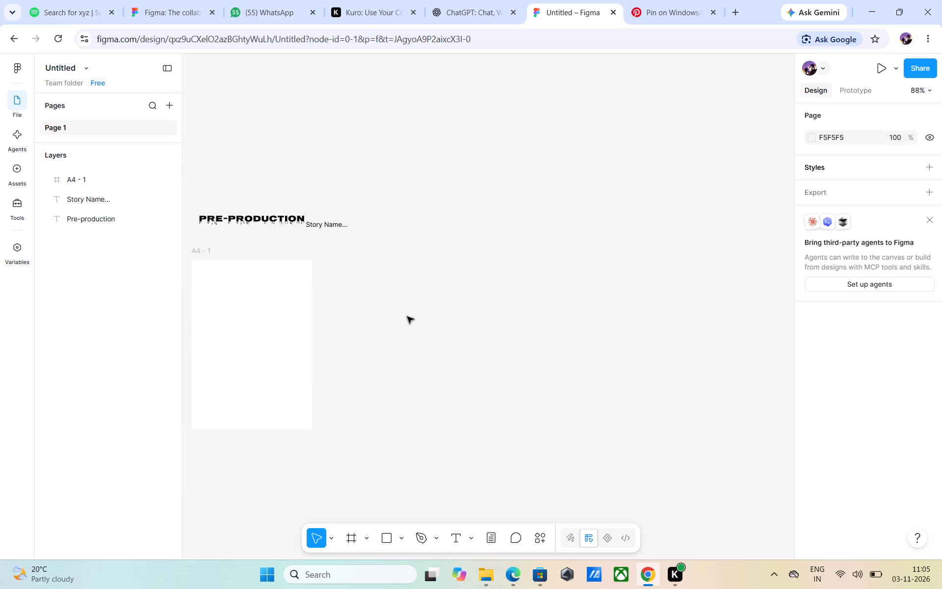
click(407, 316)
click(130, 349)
Duplicate the A4 frame three times into a horizontal row, all at Y -99 and spaced 27 apart, at X -196, 54 and 304.
click(273, 329)
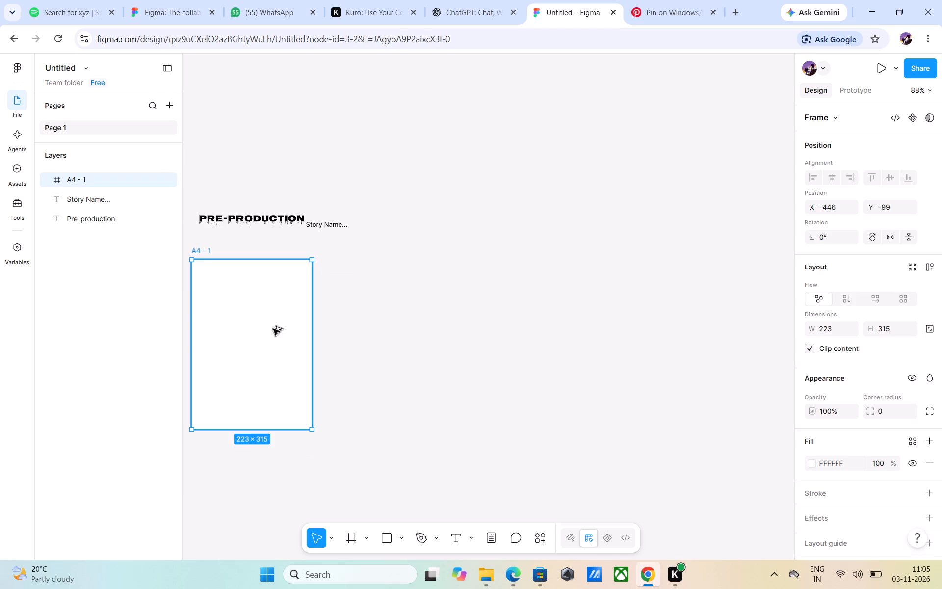
alt+drag(274, 328, 415, 350)
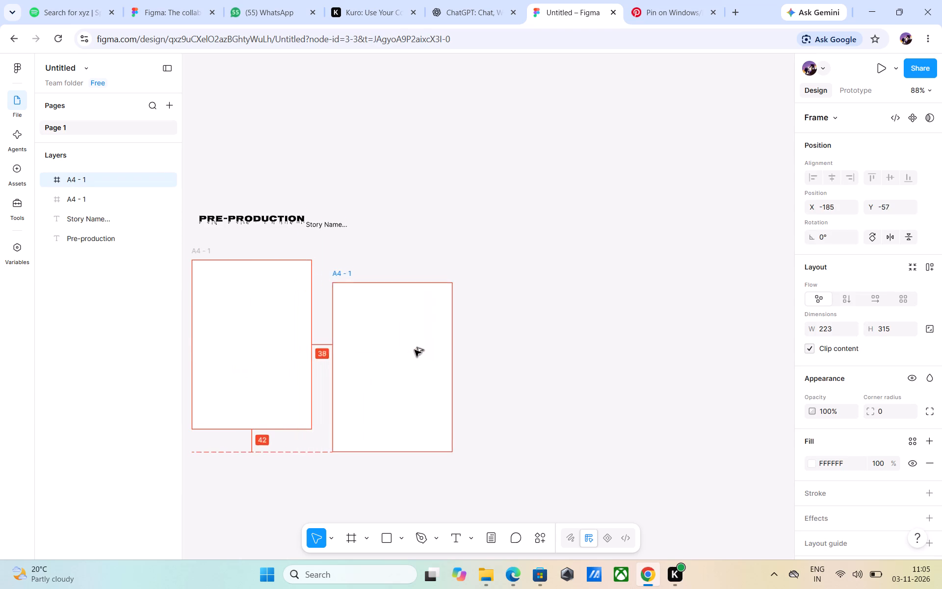
alt+drag(415, 350, 410, 327)
alt+drag(409, 326, 516, 319)
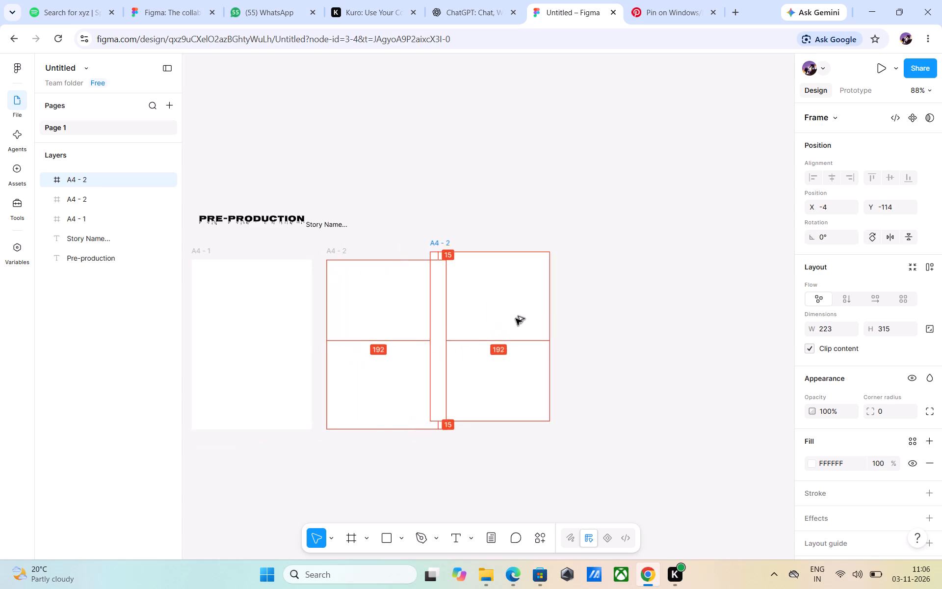
alt+drag(516, 319, 541, 328)
alt+drag(541, 328, 695, 324)
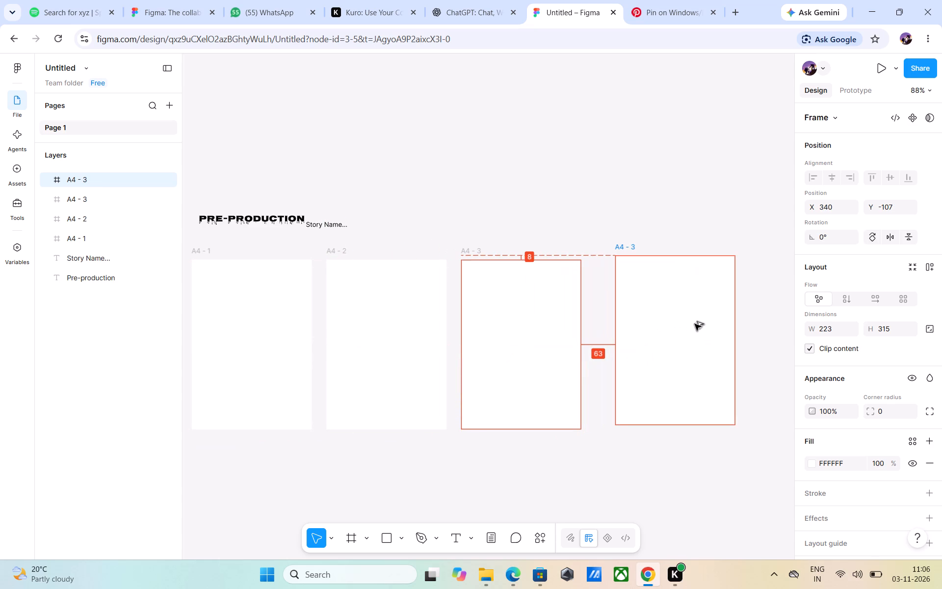
alt+drag(695, 324, 676, 333)
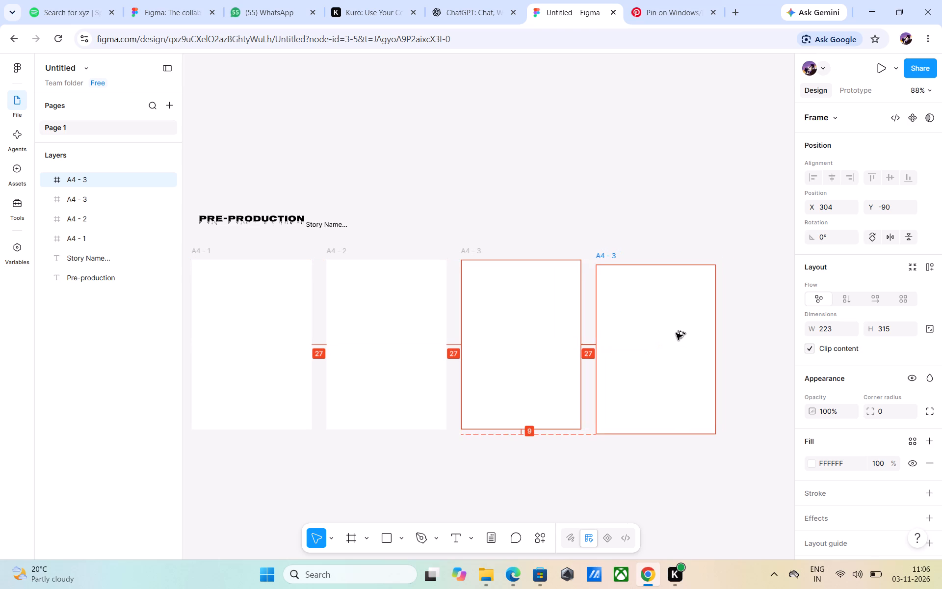
alt+drag(676, 333, 671, 325)
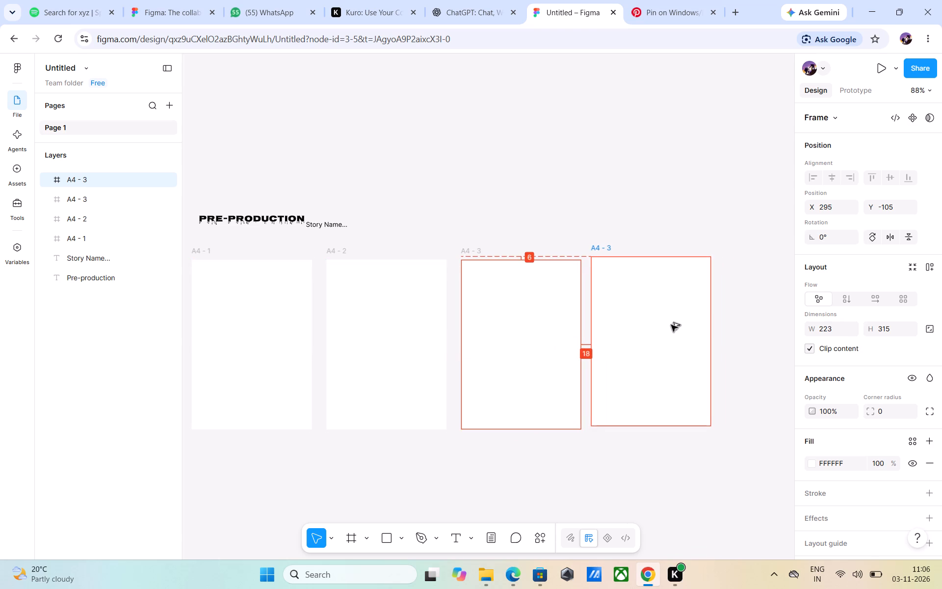
alt+drag(671, 325, 673, 328)
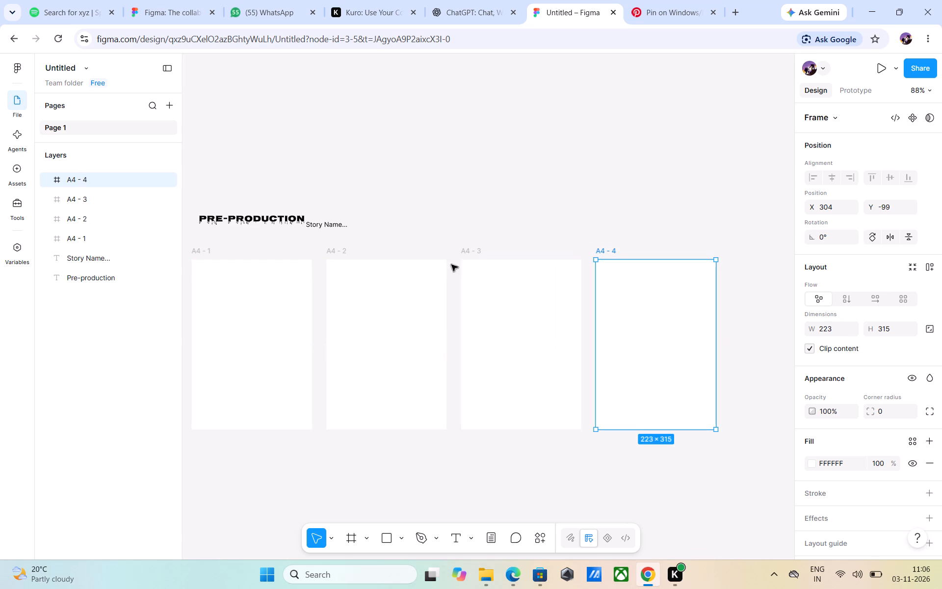
Change the fill of the A4 - 1 frame to a light pink, about F9CFCF.
click(256, 372)
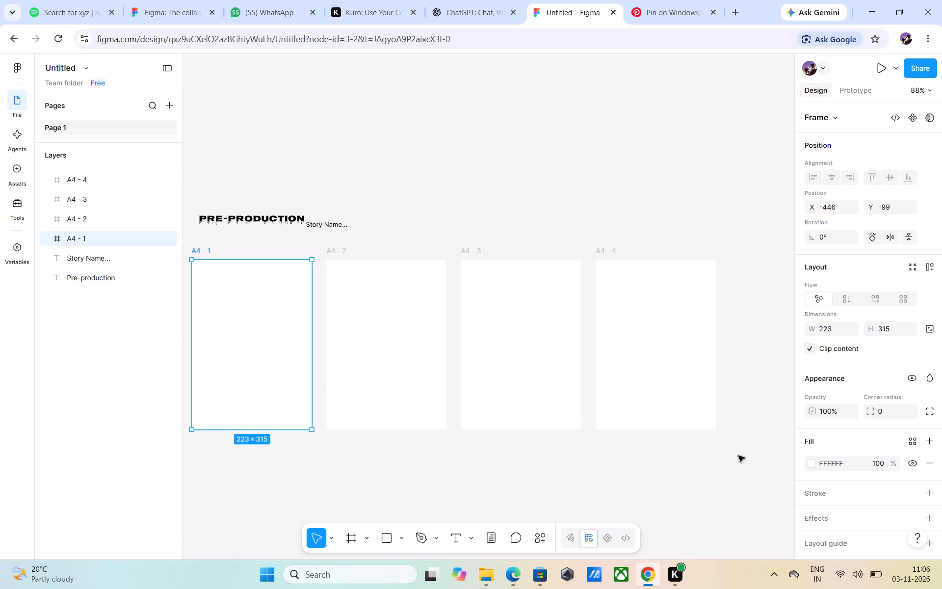
click(813, 464)
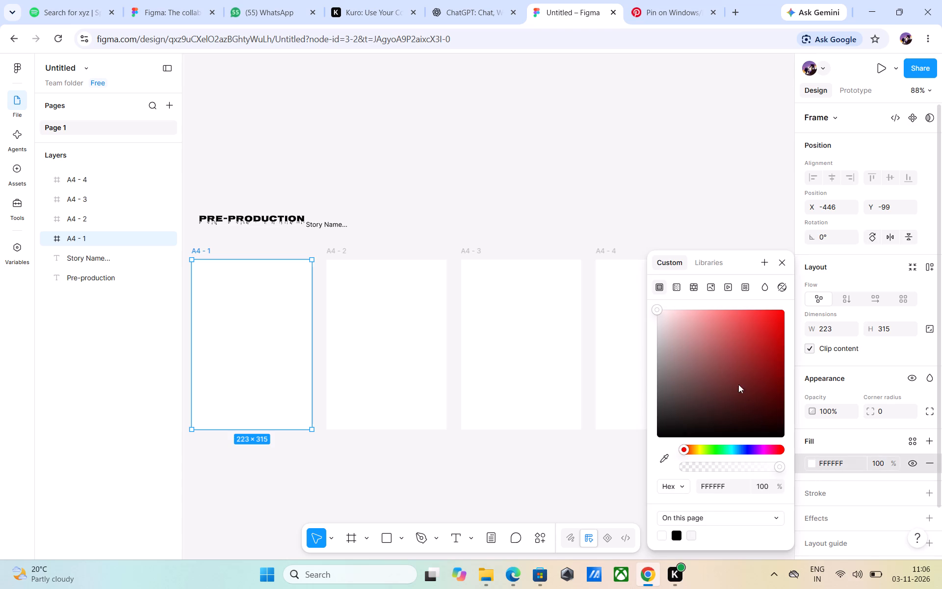
click(679, 312)
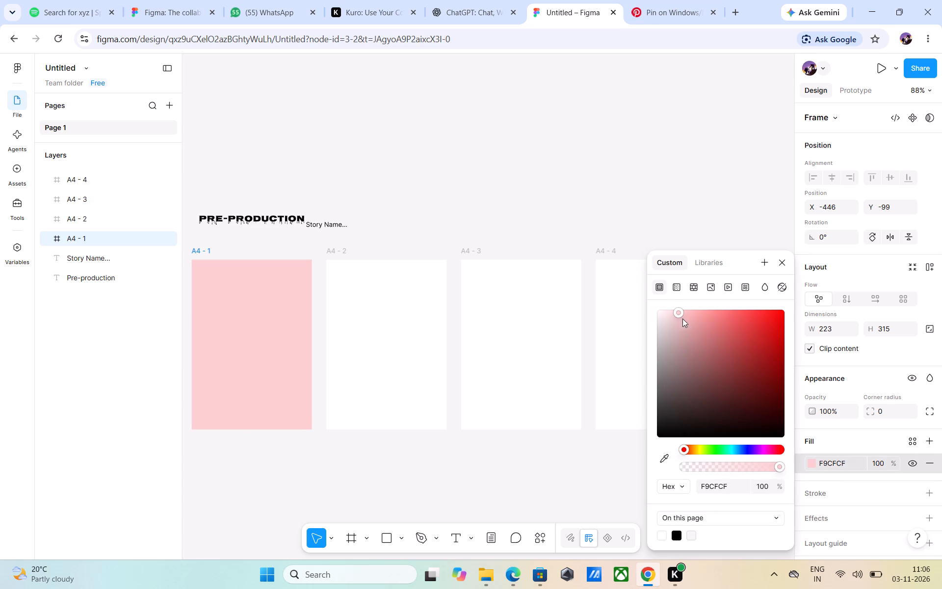
Change the fill of the A4 - 2 frame to a muted greyish brown, 988888.
click(403, 335)
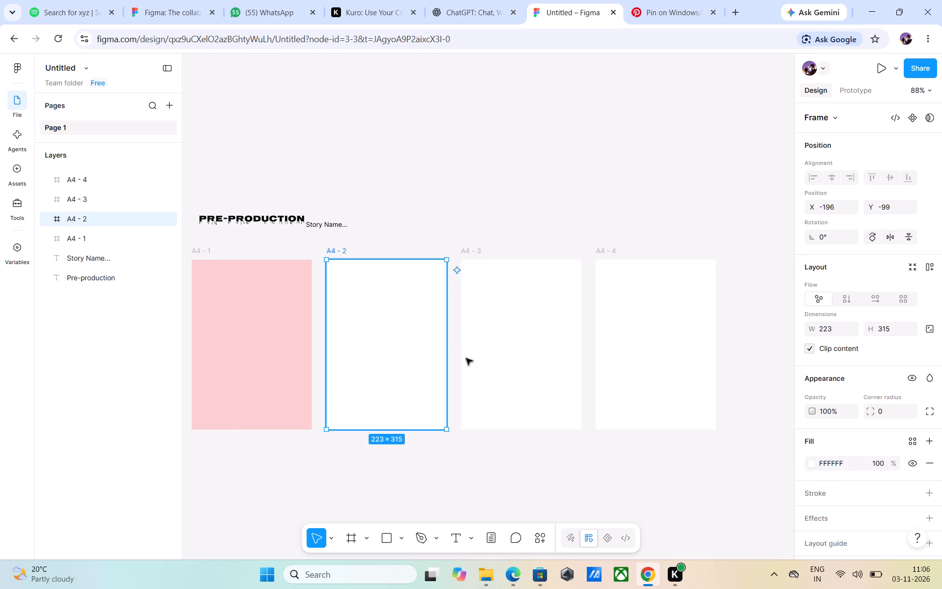
double_click(811, 464)
click(811, 464)
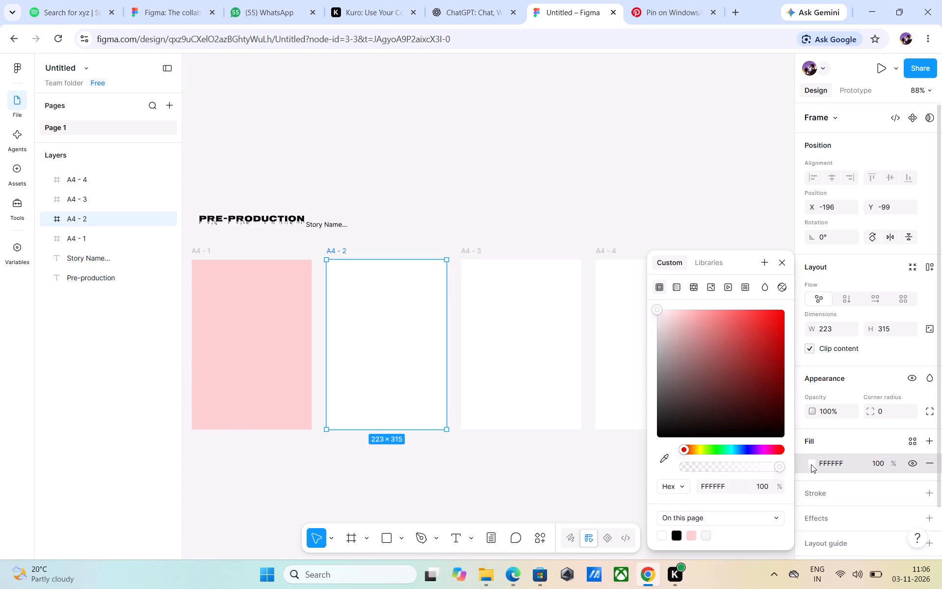
click(719, 405)
drag(720, 405, 717, 405)
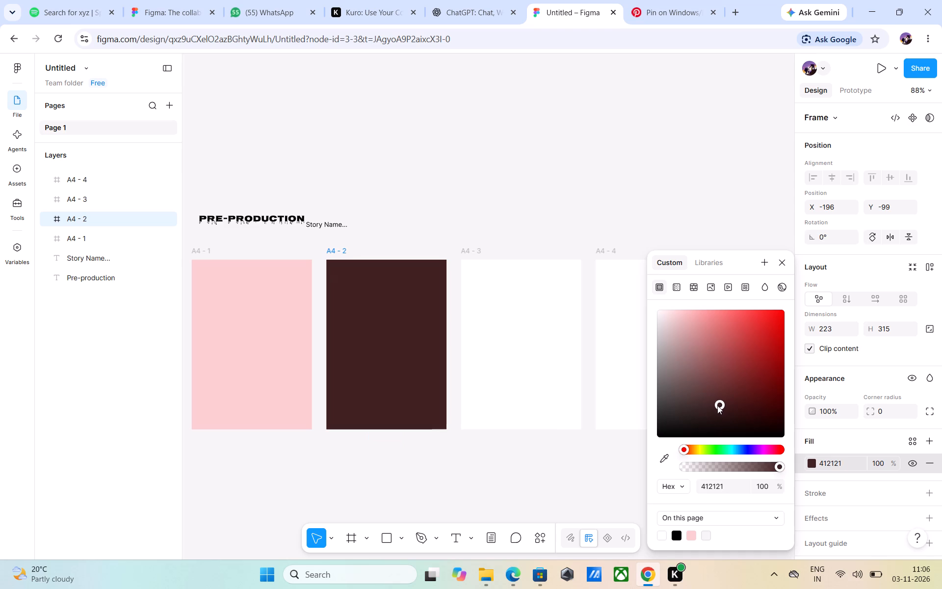
drag(717, 405, 673, 381)
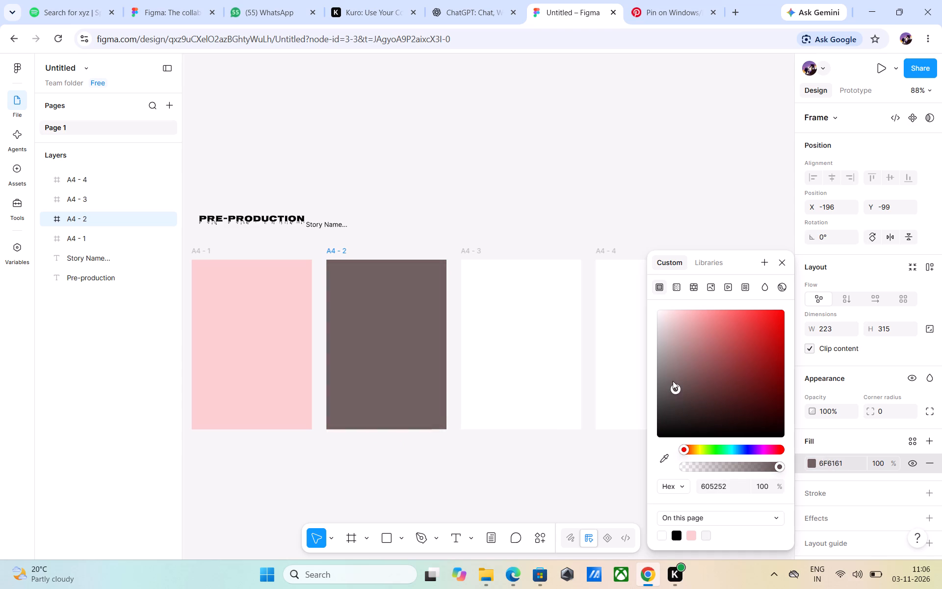
drag(673, 381, 671, 372)
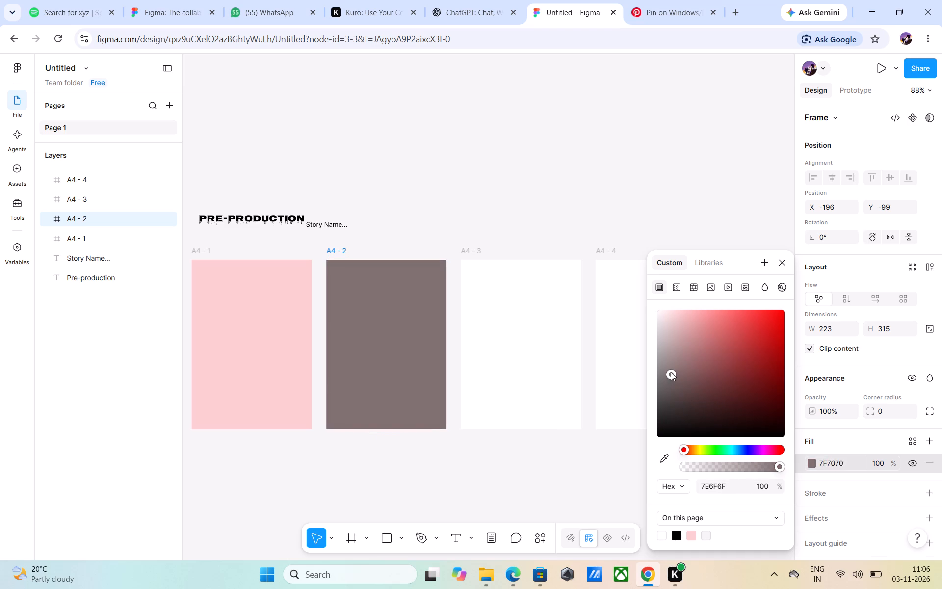
drag(671, 372, 670, 370)
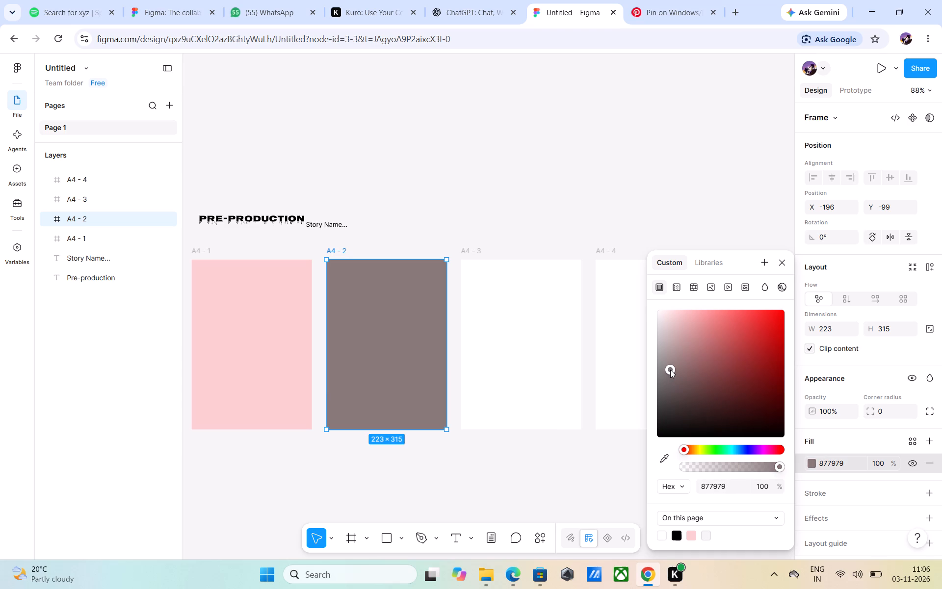
drag(670, 370, 670, 361)
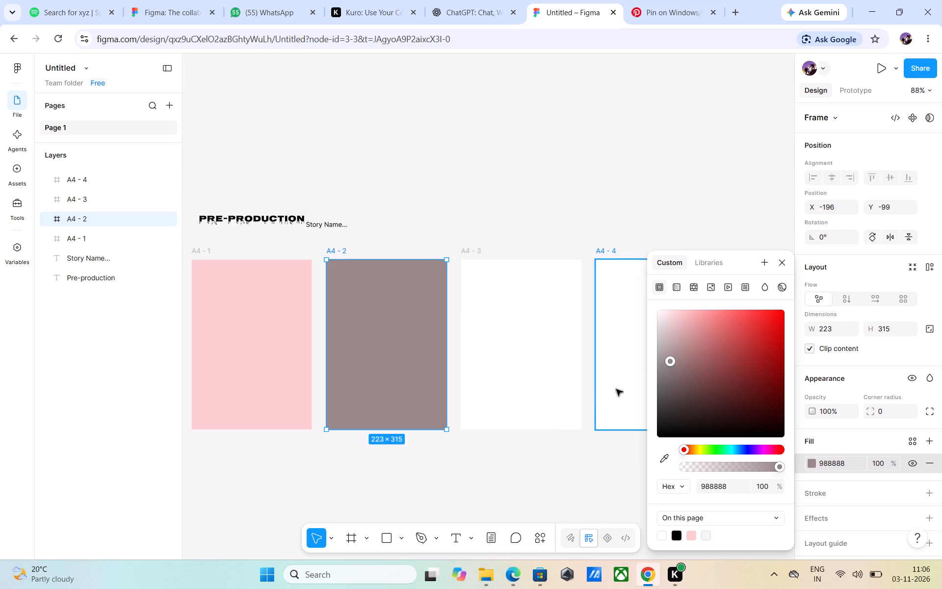
Change the fill of the A4 - 3 frame to a coral red, about F87D7D.
click(569, 399)
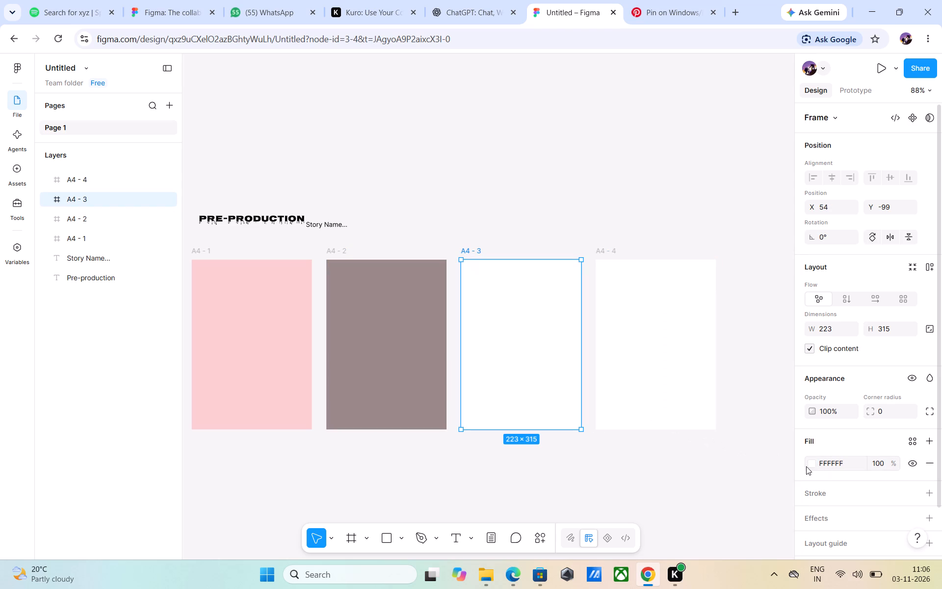
double_click(814, 465)
click(814, 465)
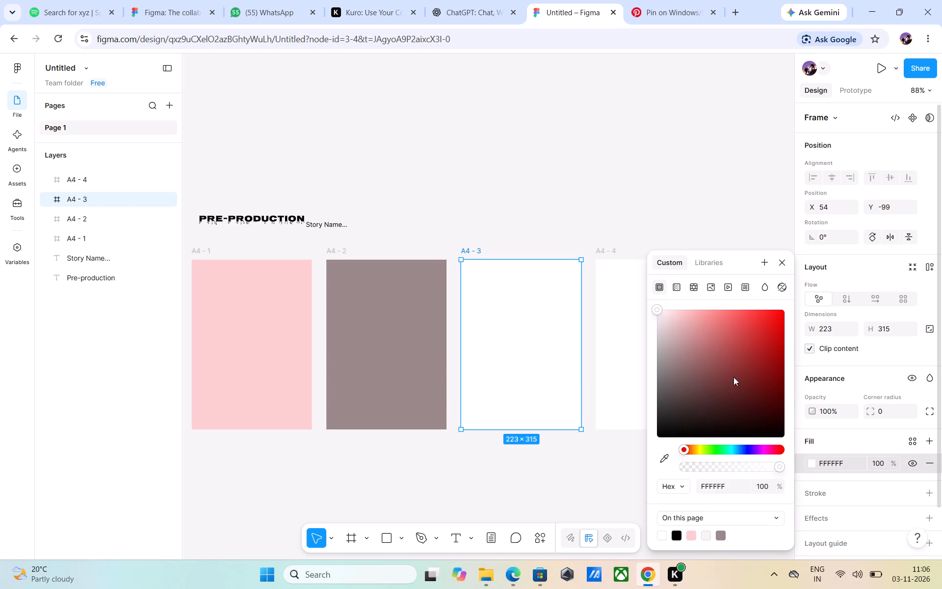
click(715, 321)
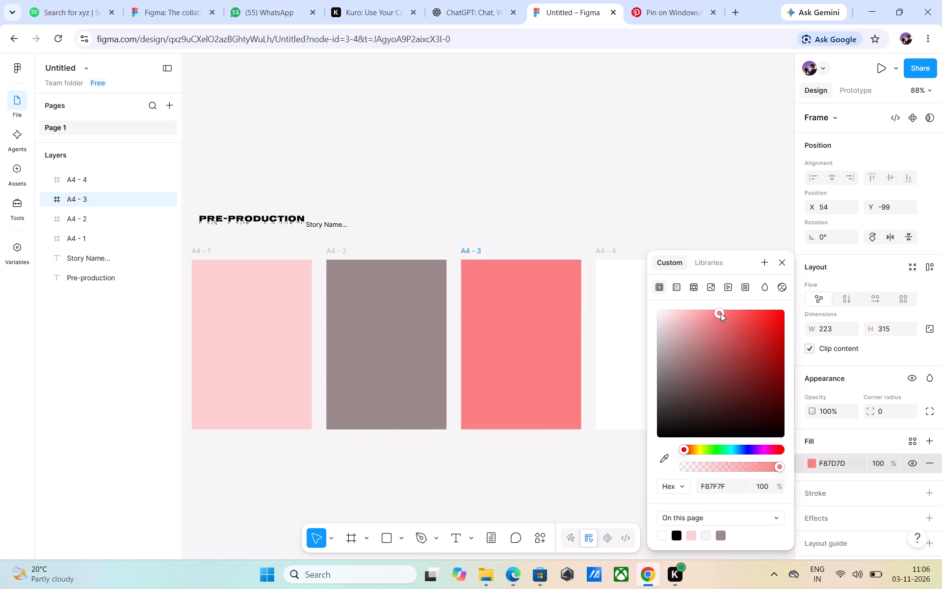
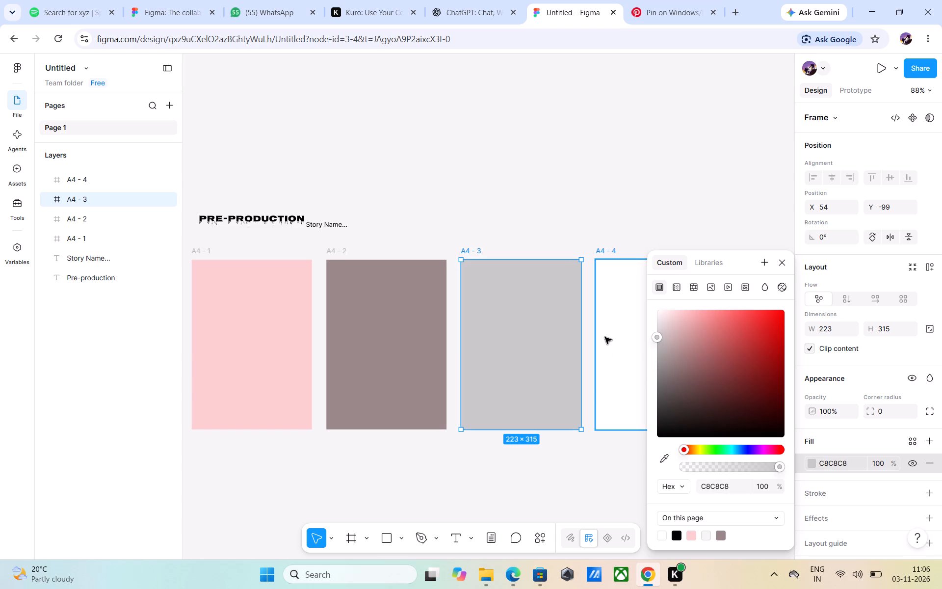
Change the fill of the A4 - 4 frame to a light sky blue.
click(620, 372)
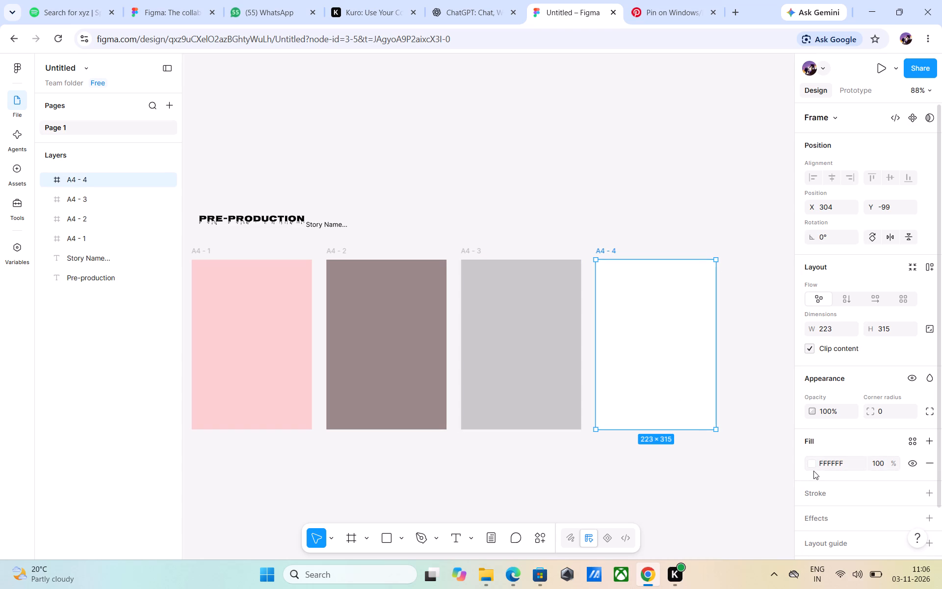
double_click(813, 462)
click(812, 461)
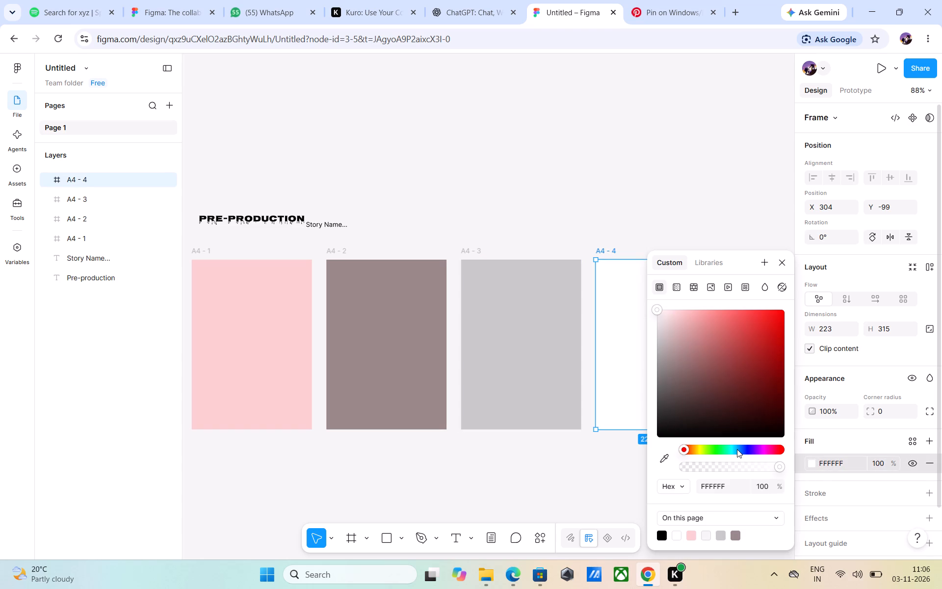
click(737, 449)
drag(687, 340, 687, 306)
Change the fill of the A4 - 3 frame to a pale sage green, about C6E0CF.
click(563, 389)
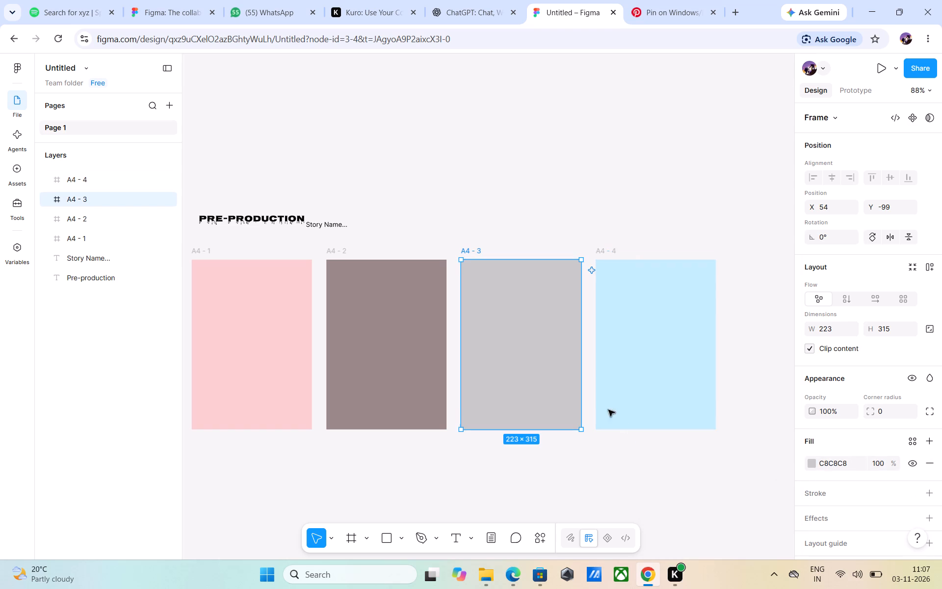
double_click(811, 460)
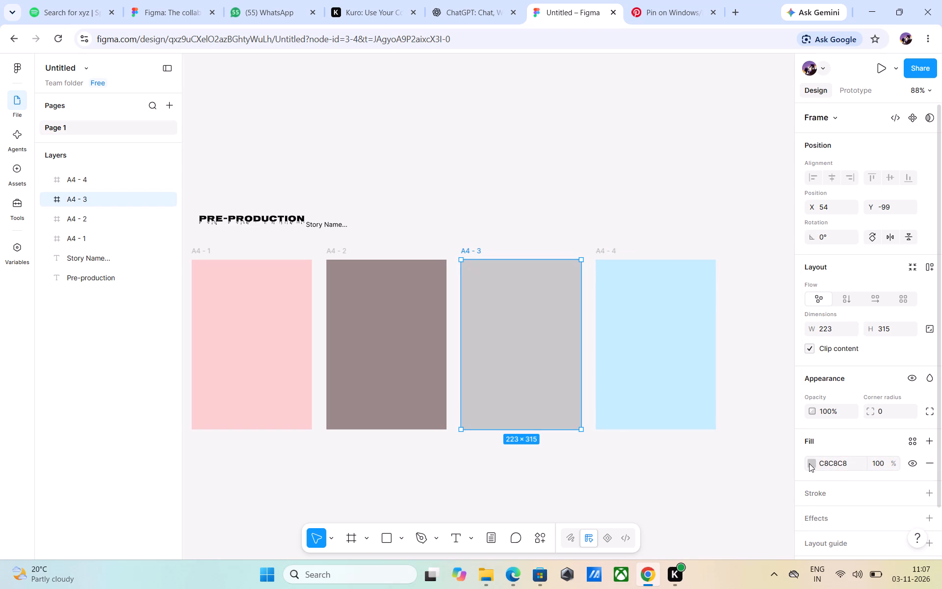
click(811, 463)
click(721, 450)
drag(680, 355, 680, 354)
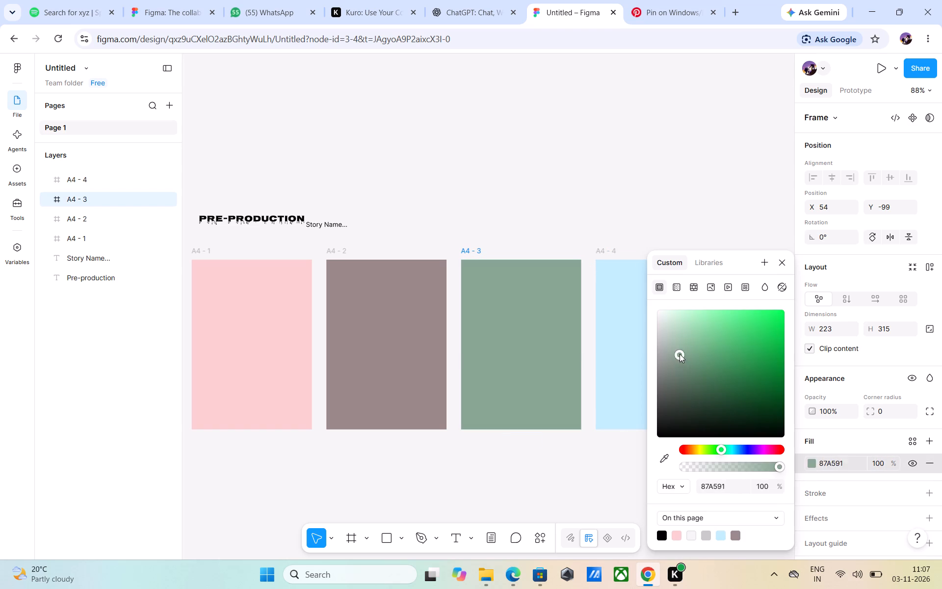
drag(680, 354, 673, 311)
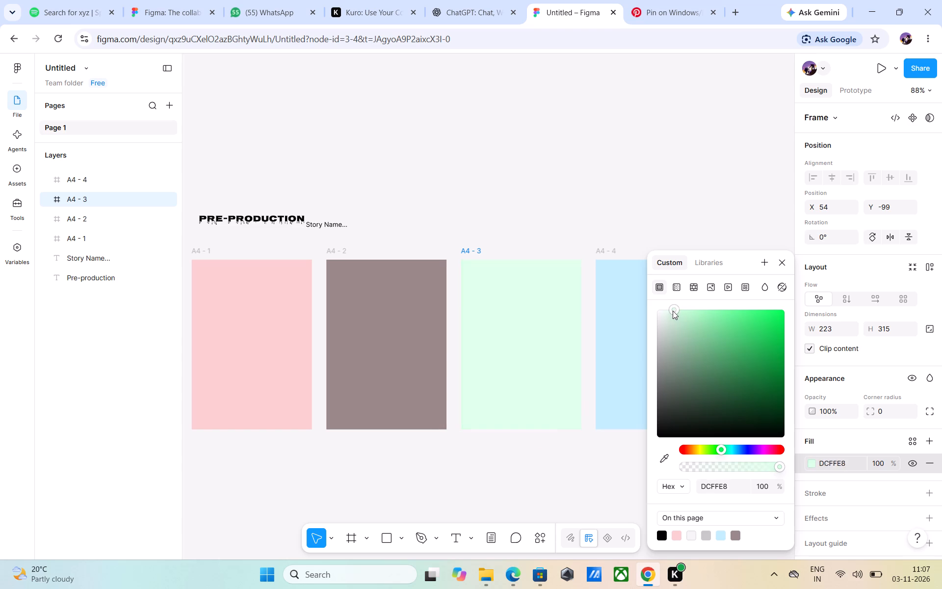
drag(673, 311, 671, 325)
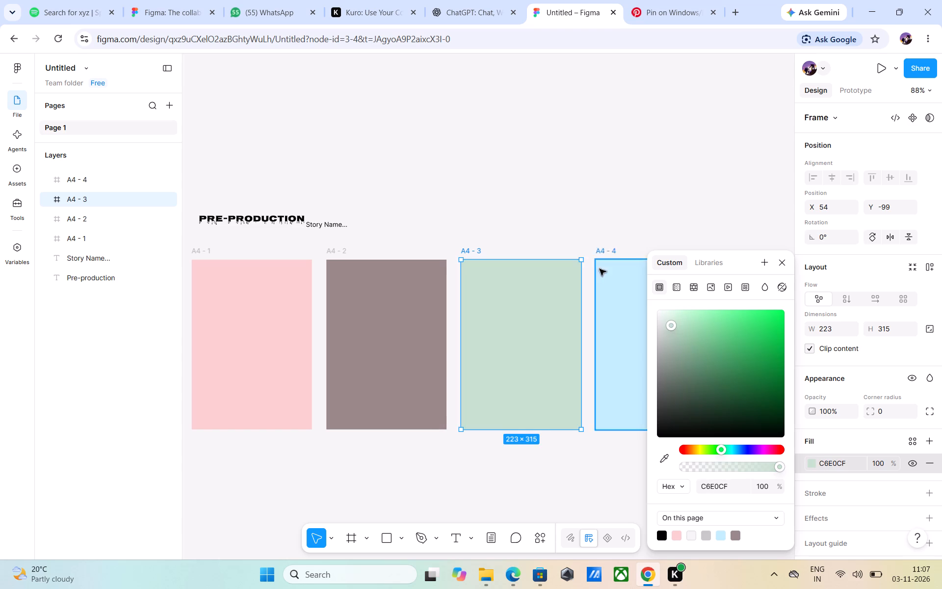
click(515, 224)
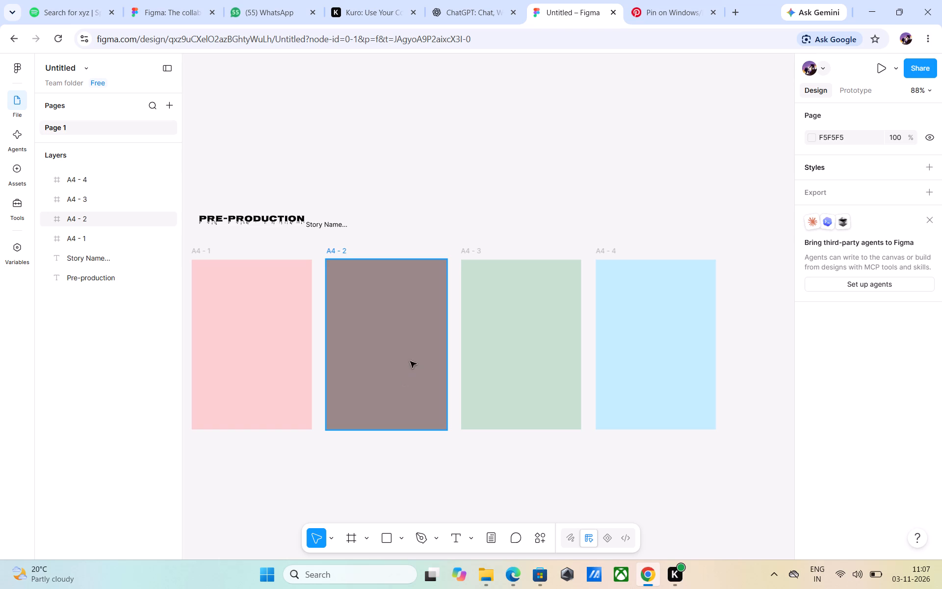
Move the Pre-production heading up, clear of the Story Name text, to about X -431, Y -242.
click(271, 218)
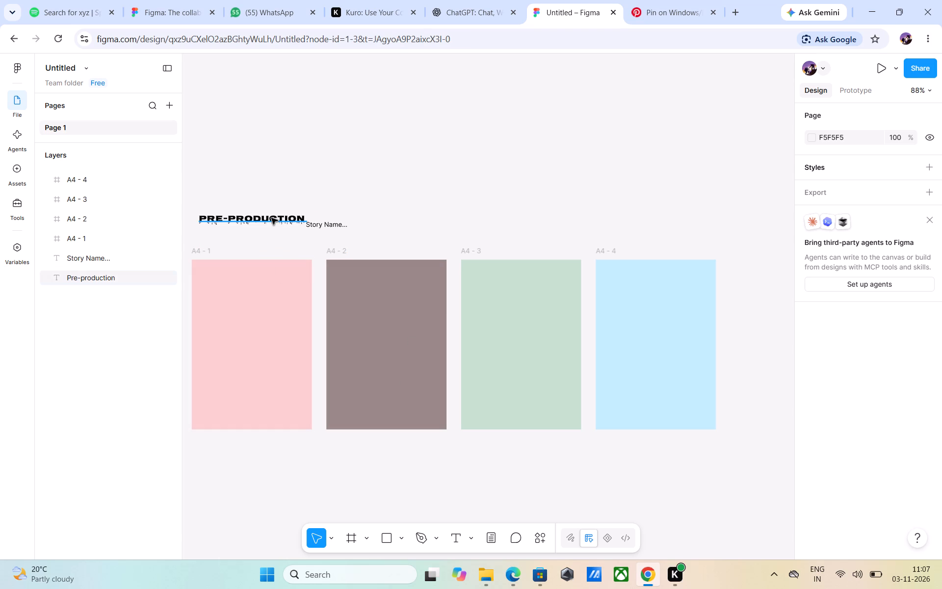
drag(271, 218, 273, 189)
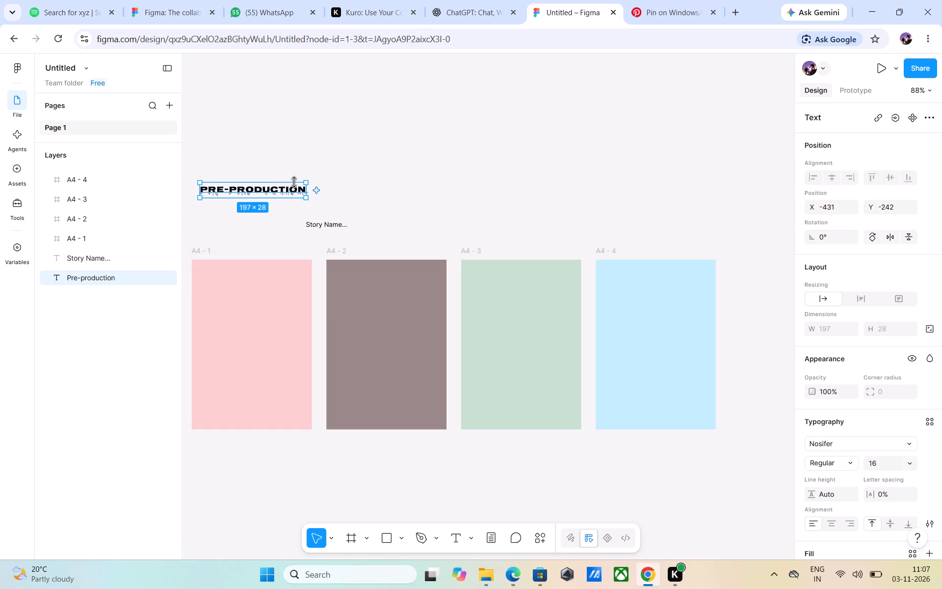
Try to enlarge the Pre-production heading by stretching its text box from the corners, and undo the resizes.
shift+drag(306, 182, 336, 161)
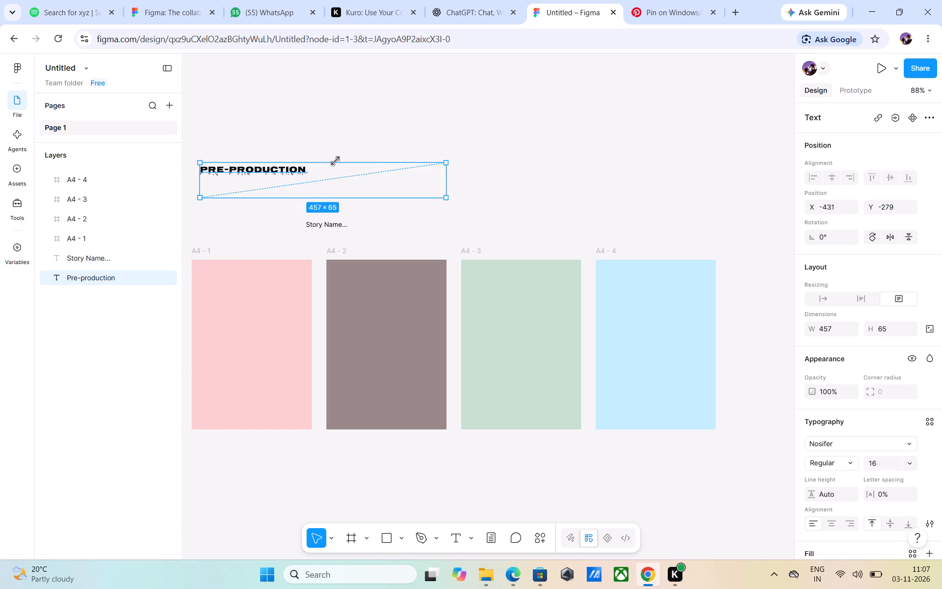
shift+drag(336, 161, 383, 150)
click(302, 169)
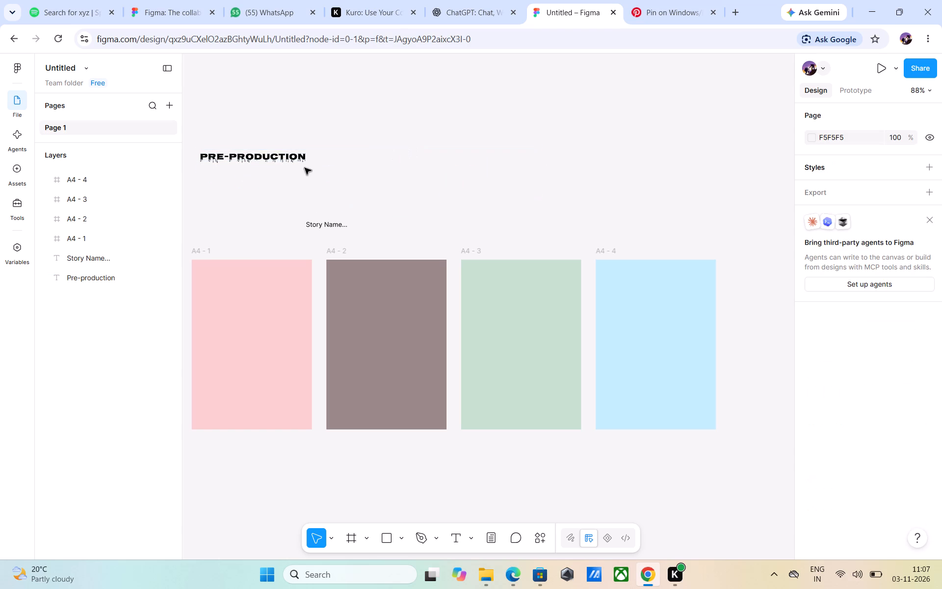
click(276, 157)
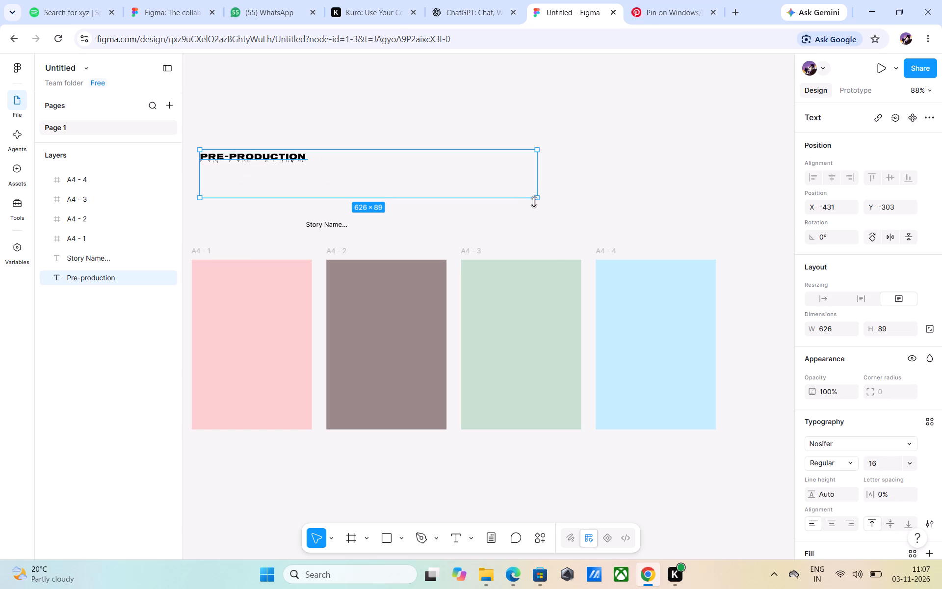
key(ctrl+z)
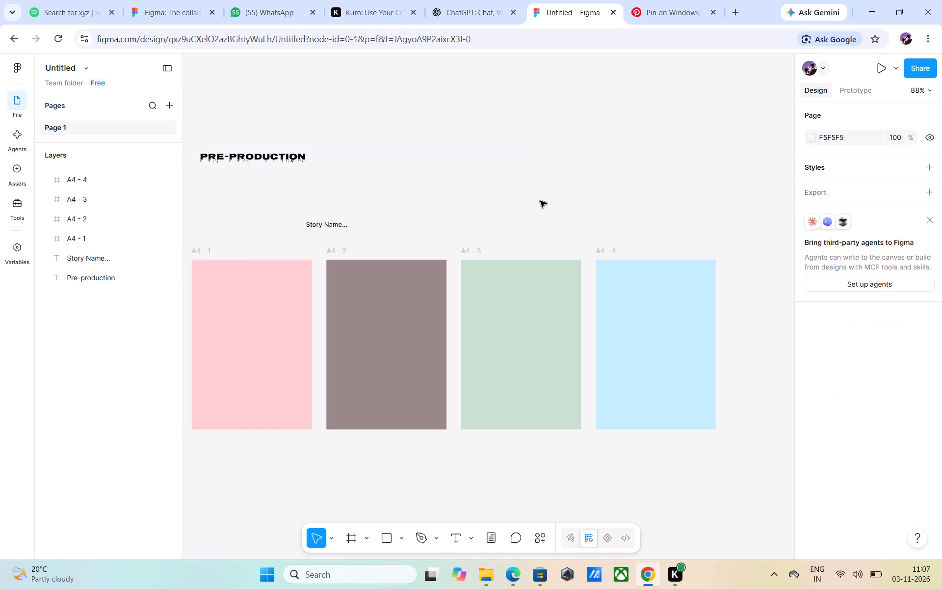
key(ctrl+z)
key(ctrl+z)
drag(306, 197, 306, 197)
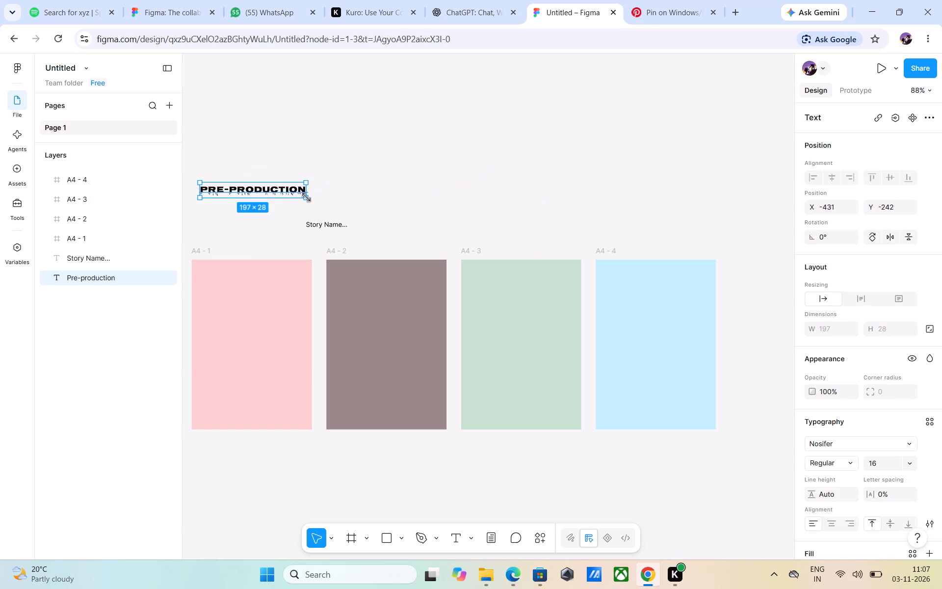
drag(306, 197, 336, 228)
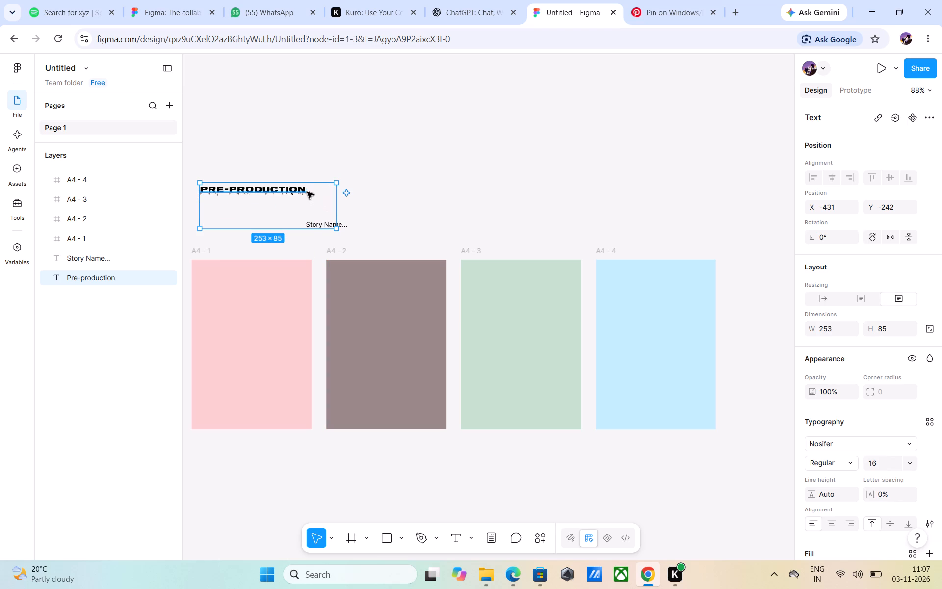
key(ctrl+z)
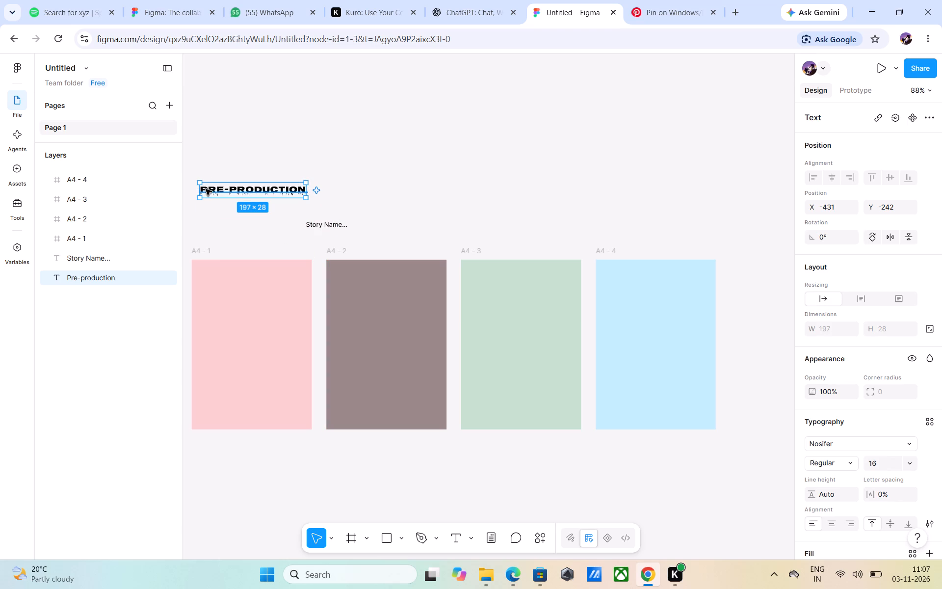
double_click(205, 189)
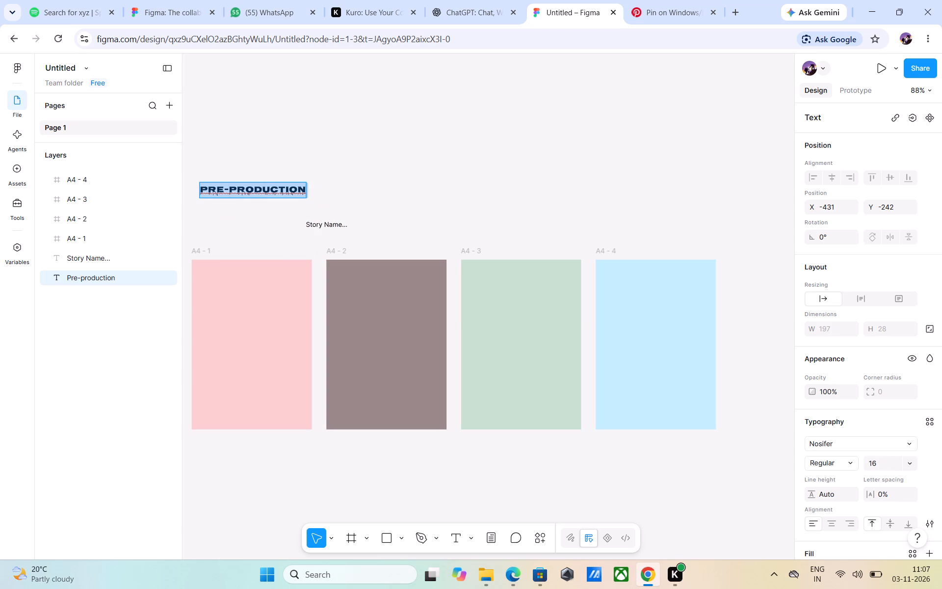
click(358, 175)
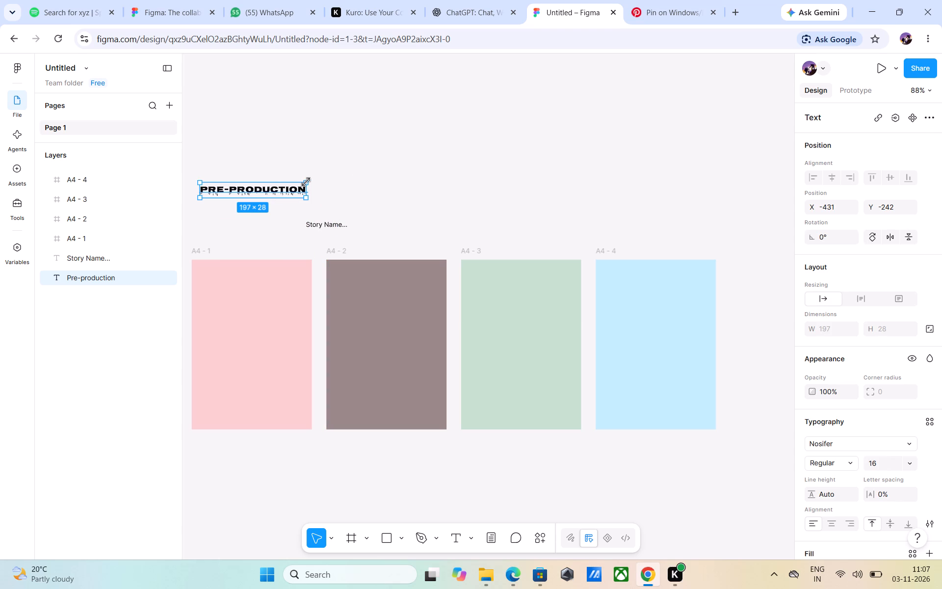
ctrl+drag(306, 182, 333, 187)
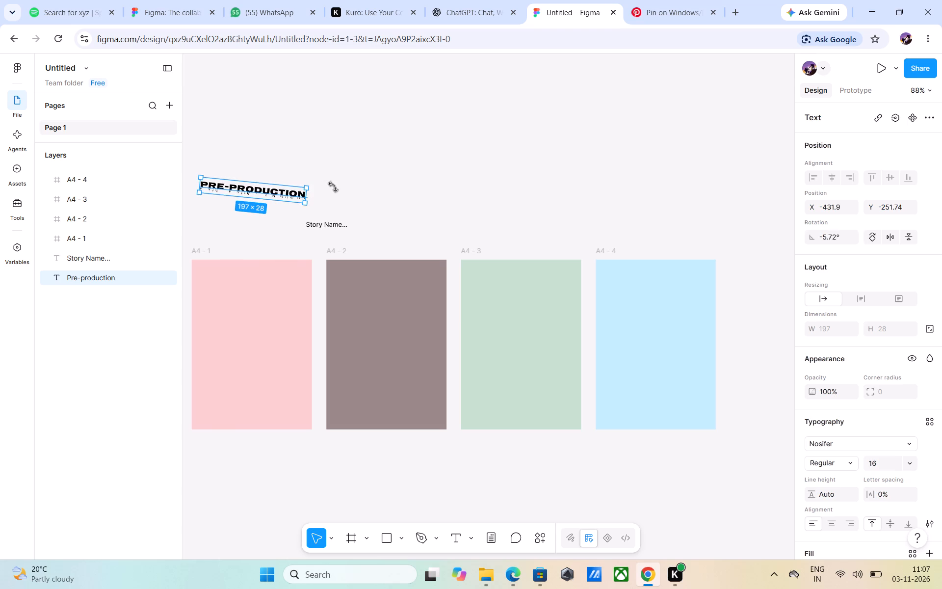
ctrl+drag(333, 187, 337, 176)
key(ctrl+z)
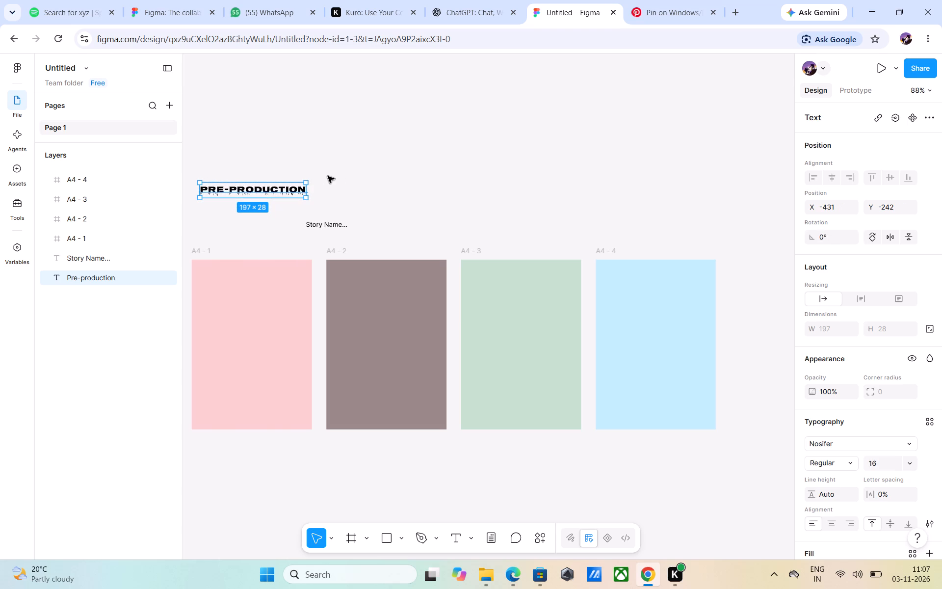
Resize the Pre-production heading's text box to about 208 × 82, with its top edge at about Y -296.
drag(304, 183, 580, 84)
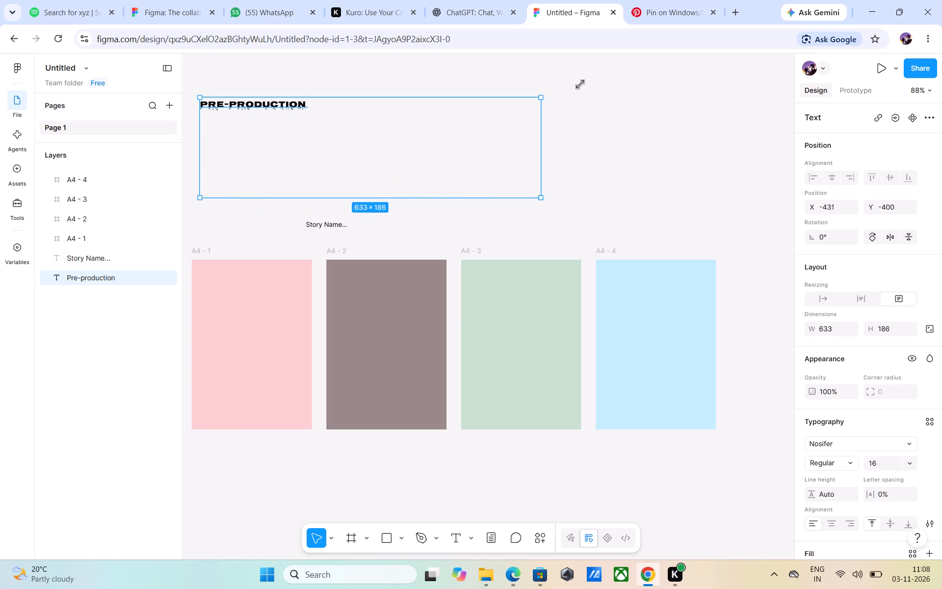
drag(580, 84, 687, 90)
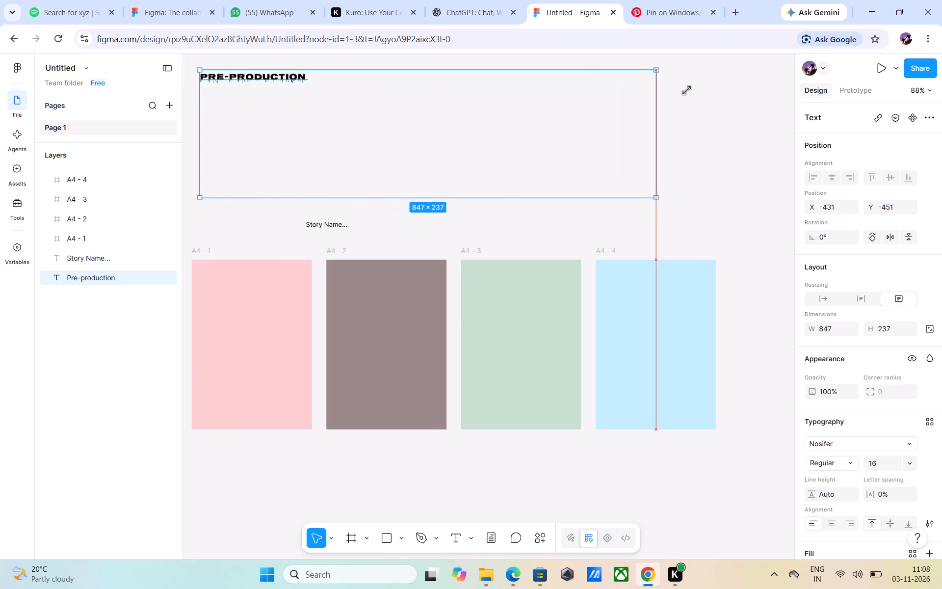
drag(687, 90, 541, 137)
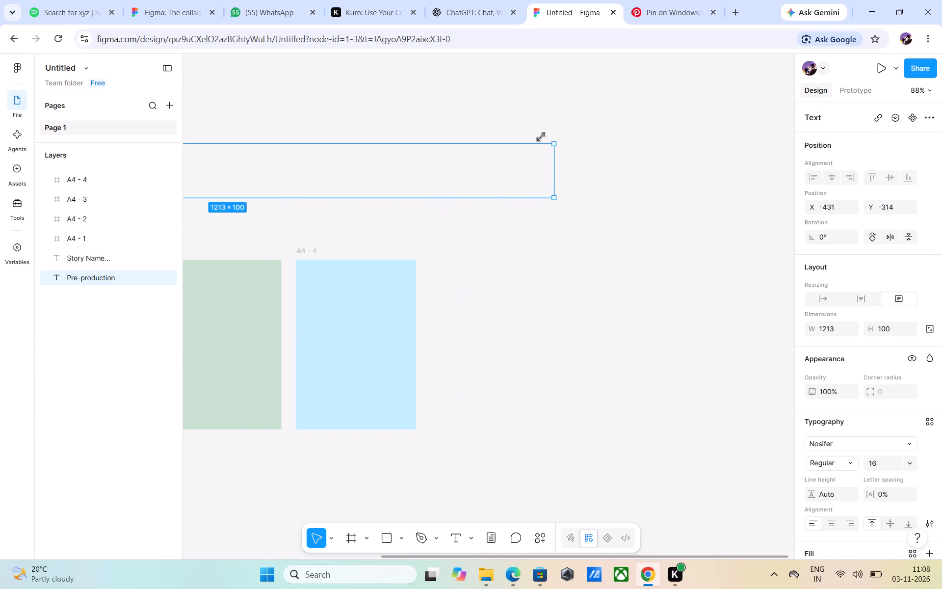
drag(541, 137, 93, 124)
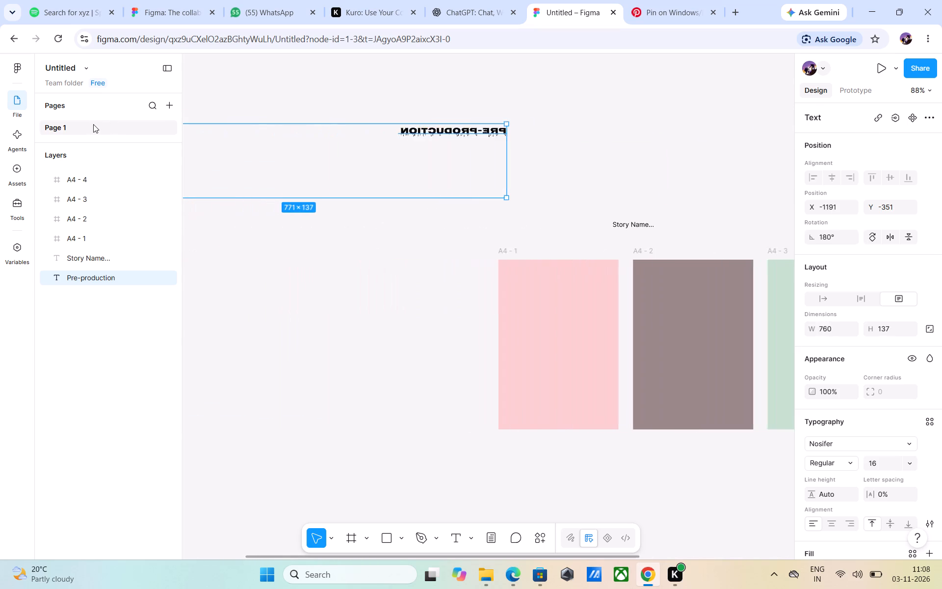
drag(93, 124, 641, 132)
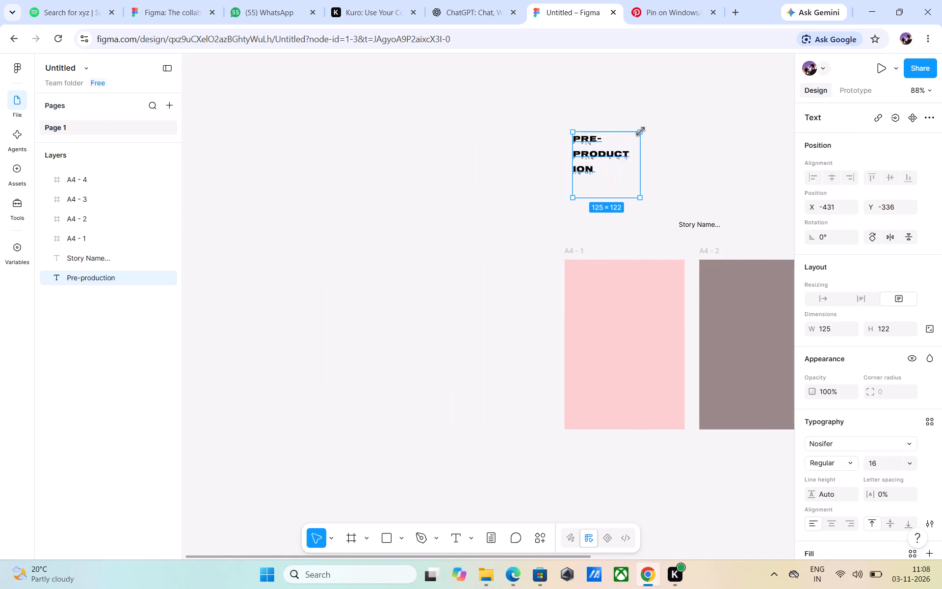
drag(641, 132, 688, 125)
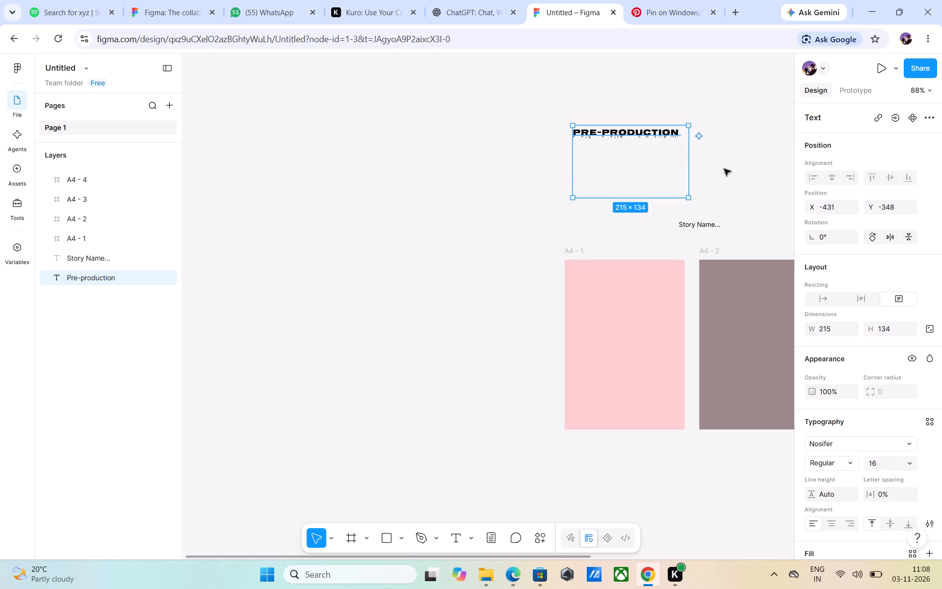
middle_drag(724, 170, 355, 189)
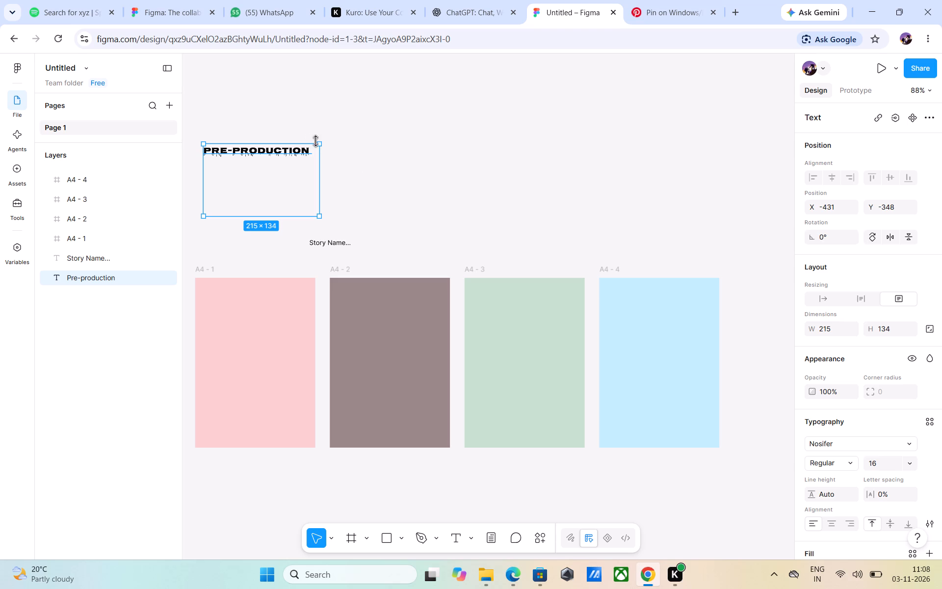
drag(321, 145, 317, 173)
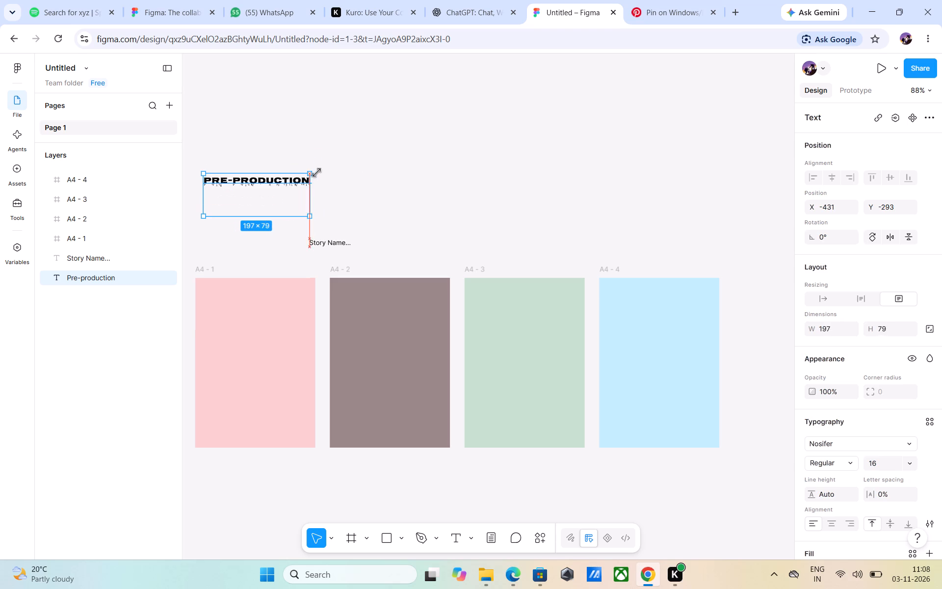
drag(317, 173, 389, 144)
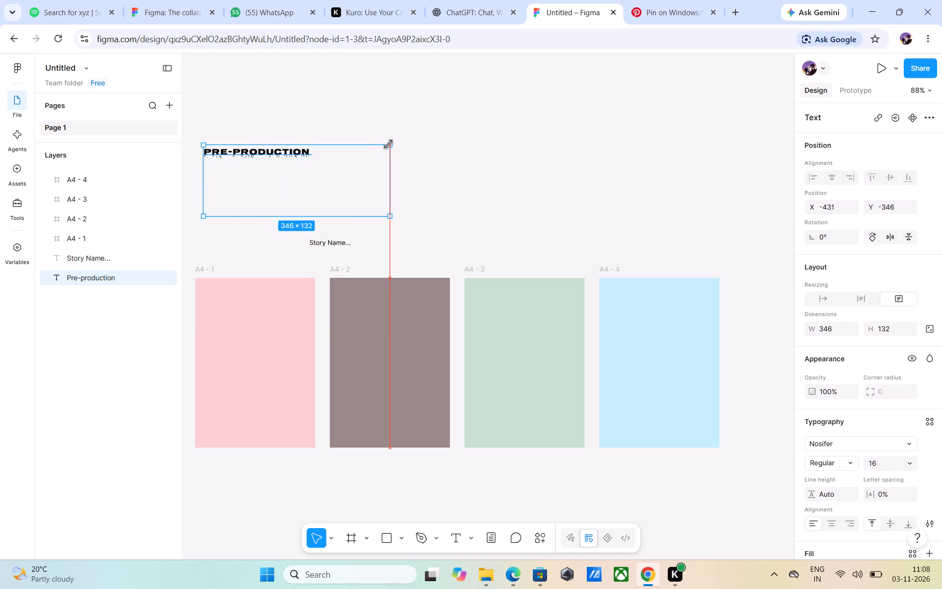
drag(389, 144, 365, 155)
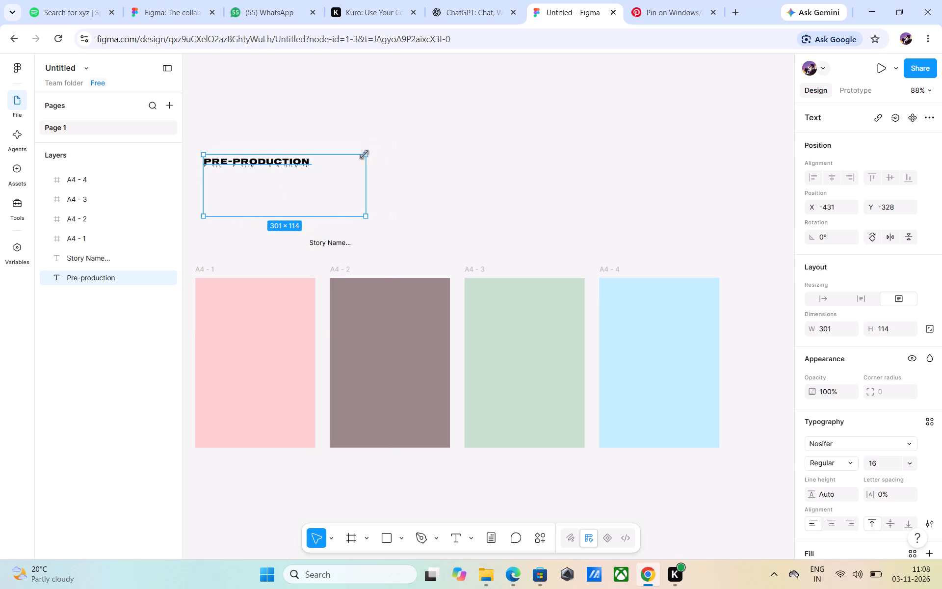
drag(365, 155, 312, 172)
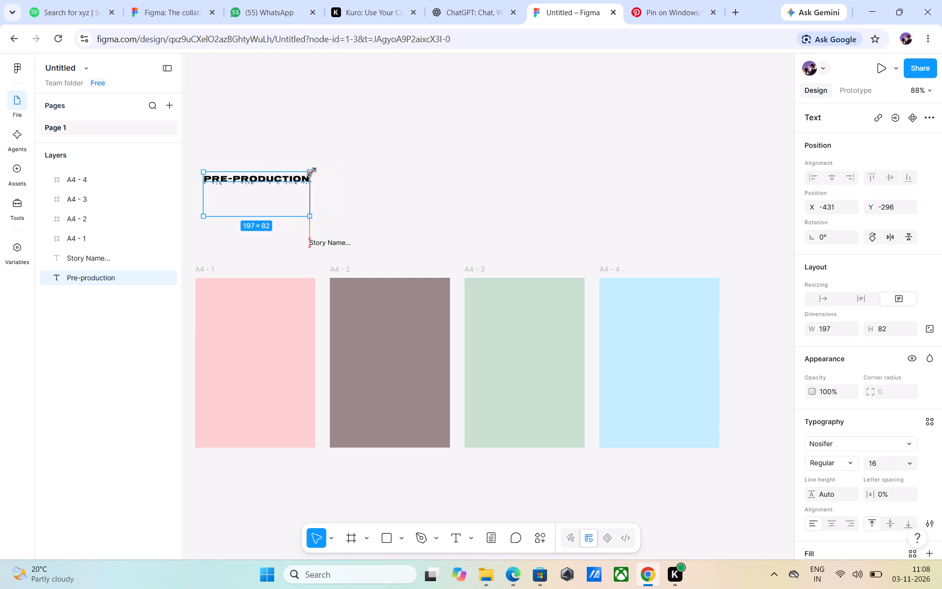
drag(312, 172, 316, 172)
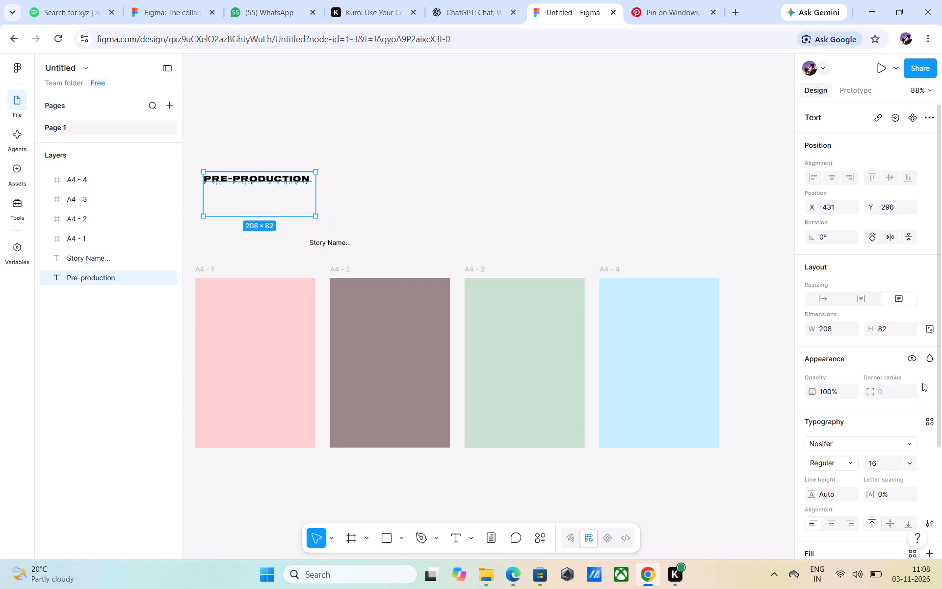
Set the font size of the Pre-production heading to 36.
click(907, 464)
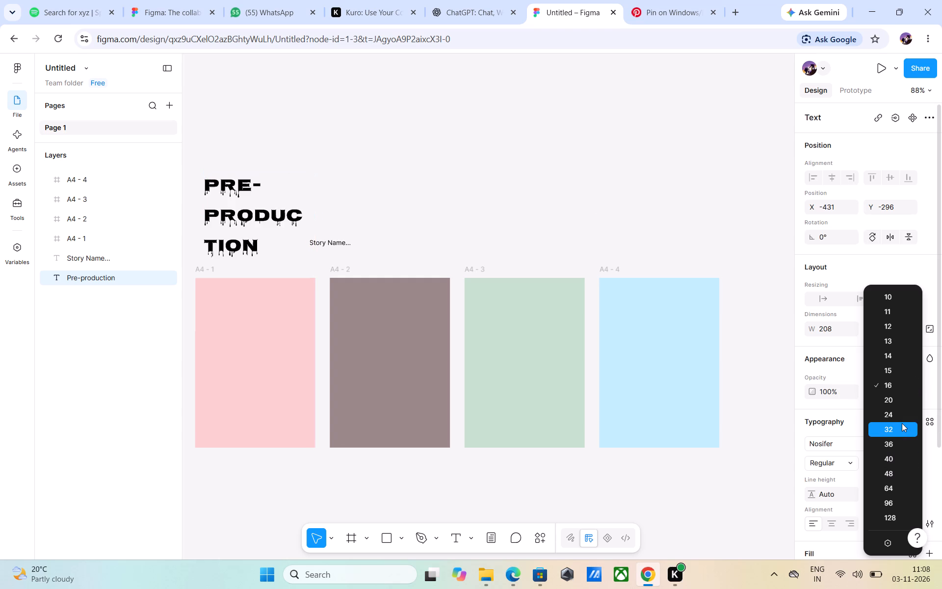
click(887, 445)
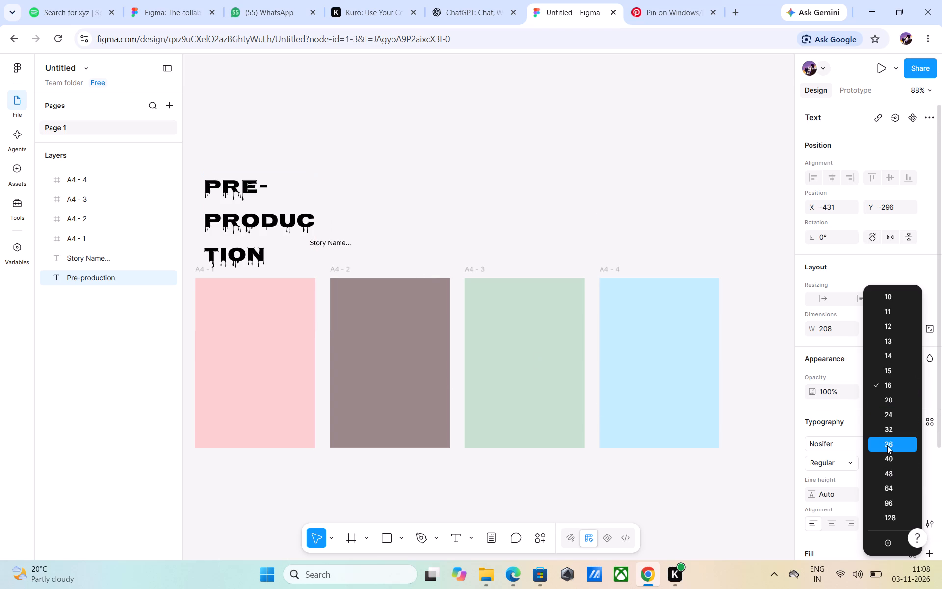
Widen the Pre-production heading's text box to about 500 × 139 so the heading fits on one line.
drag(316, 217, 320, 219)
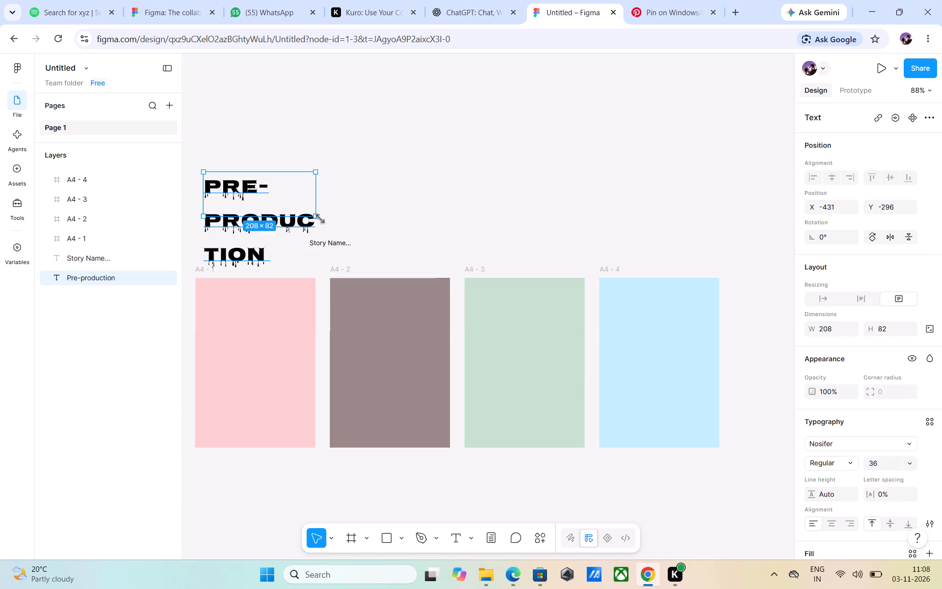
drag(320, 219, 473, 248)
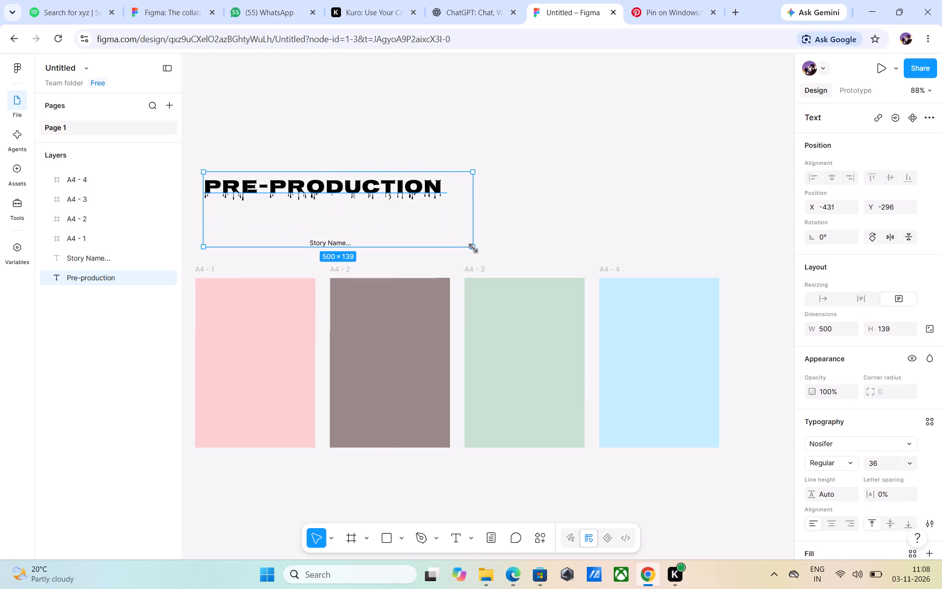
click(609, 167)
Move the Pre-production heading to about X -446, Y -286, aligning its left edge with the A4 - 1 frame.
drag(418, 192, 407, 197)
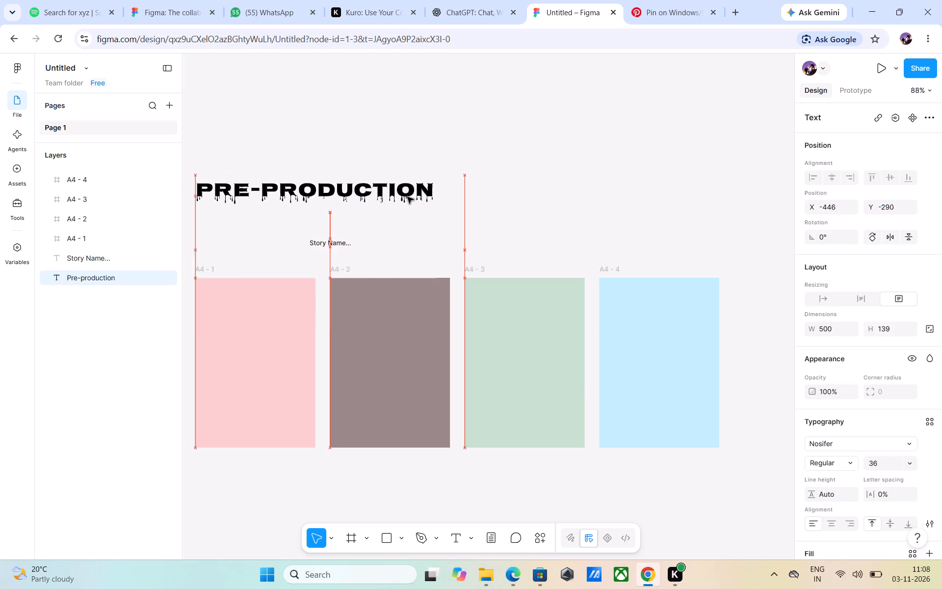
drag(407, 197, 412, 197)
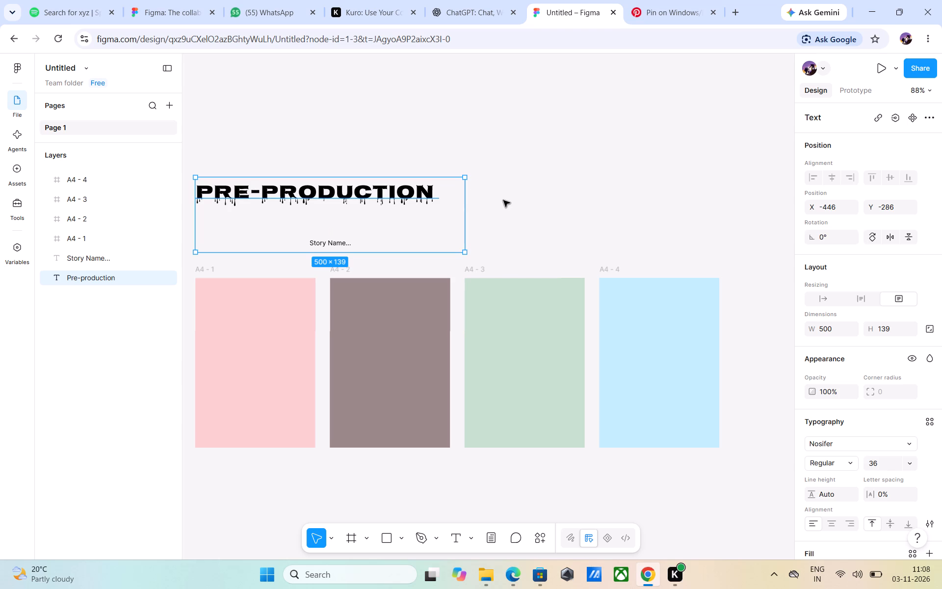
click(598, 194)
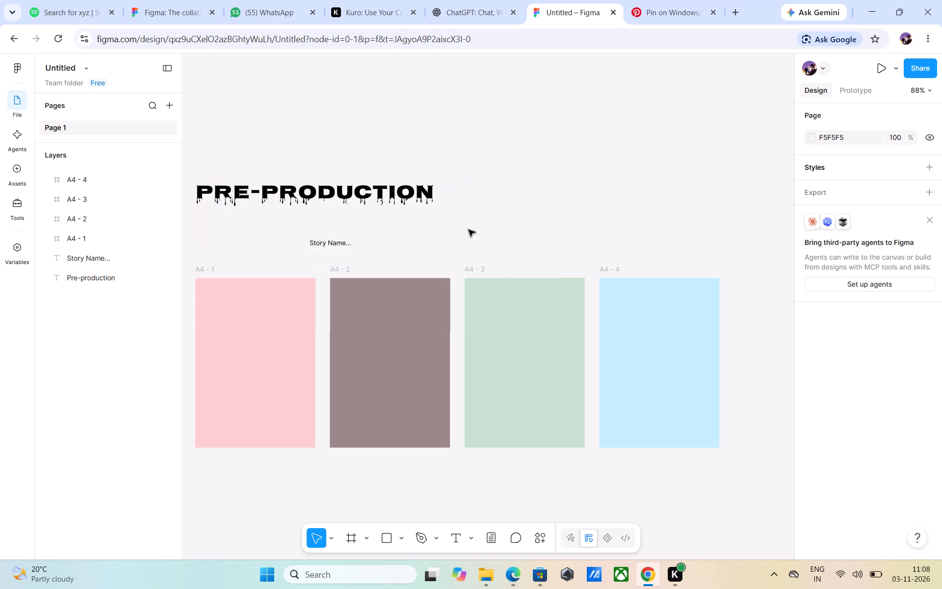
Move the Story Name text out from under the heading to above the A4 - 3 frame, at about X 151, Y -217.
click(333, 243)
drag(336, 241, 437, 250)
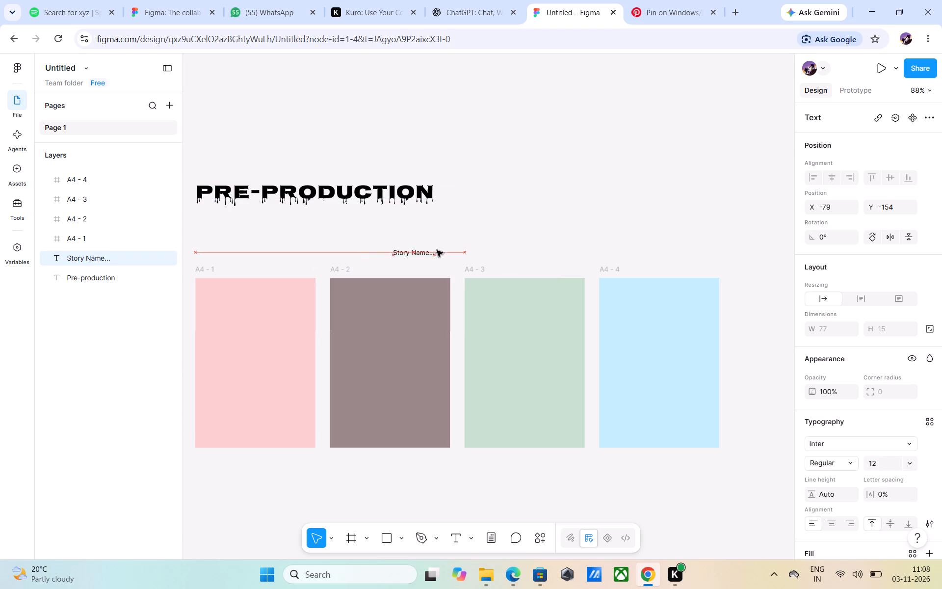
drag(437, 250, 543, 215)
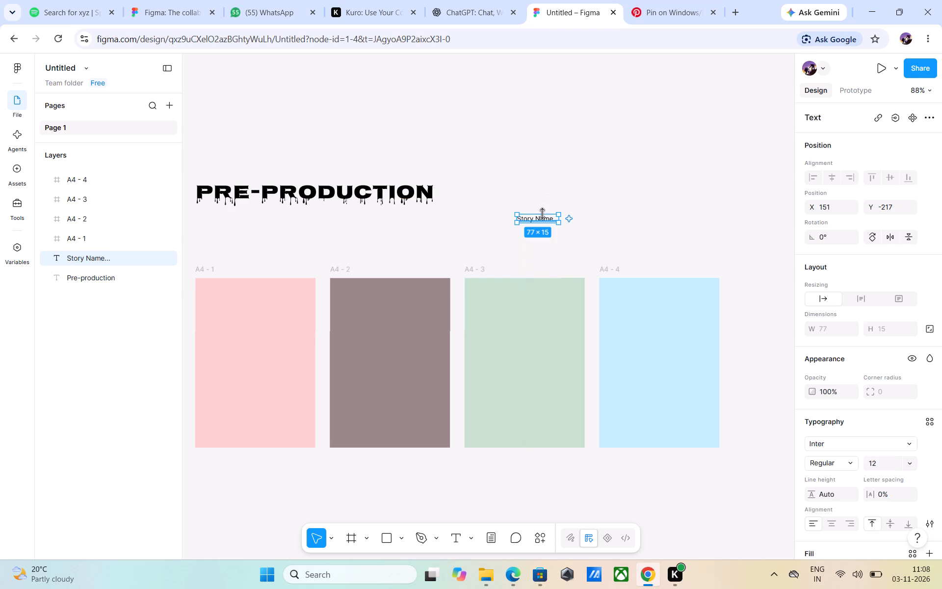
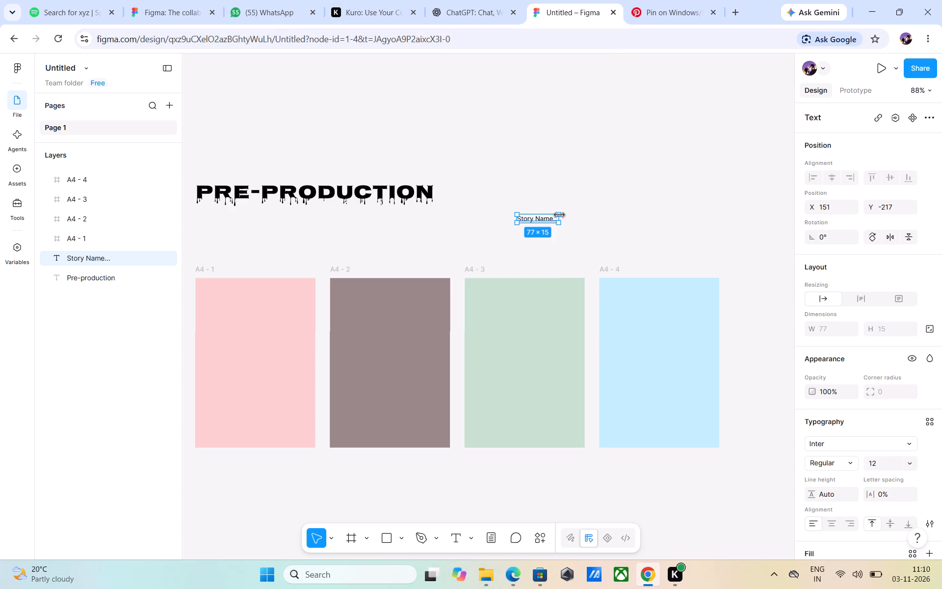
Set the font size of the Story Name text to 96.
click(912, 466)
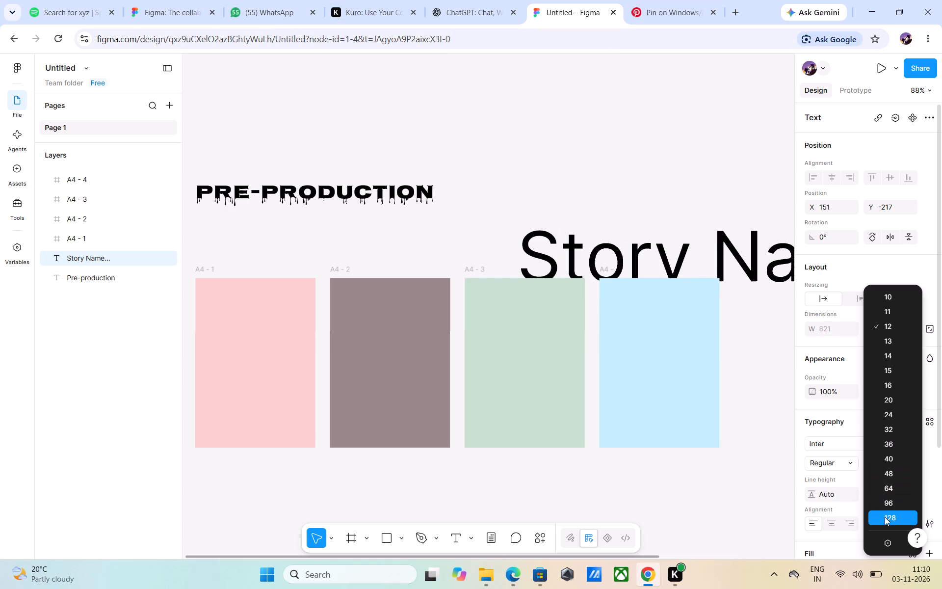
click(887, 505)
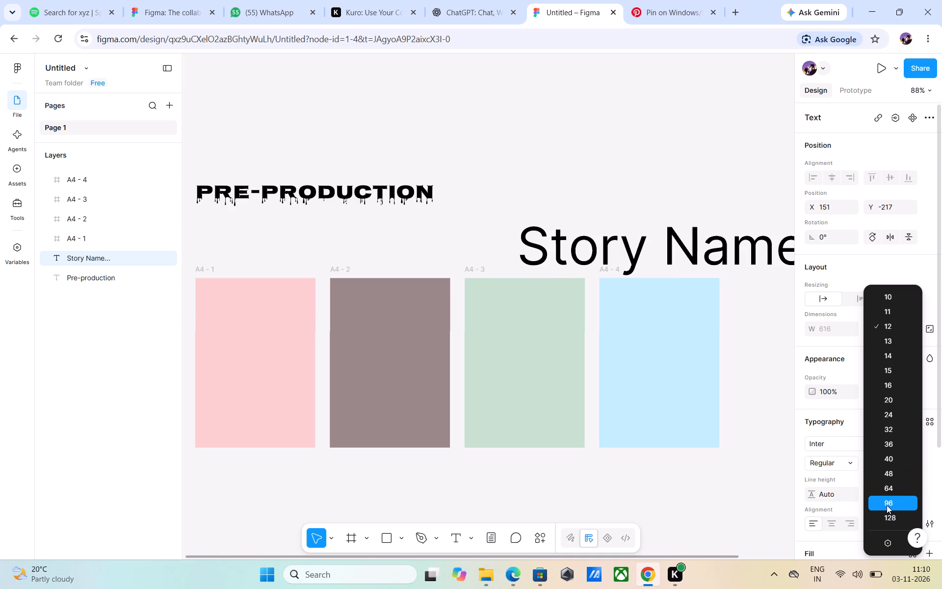
Move the enlarged Story Name text above the Pre-production heading, to about X -73, Y -431.
drag(765, 258, 703, 194)
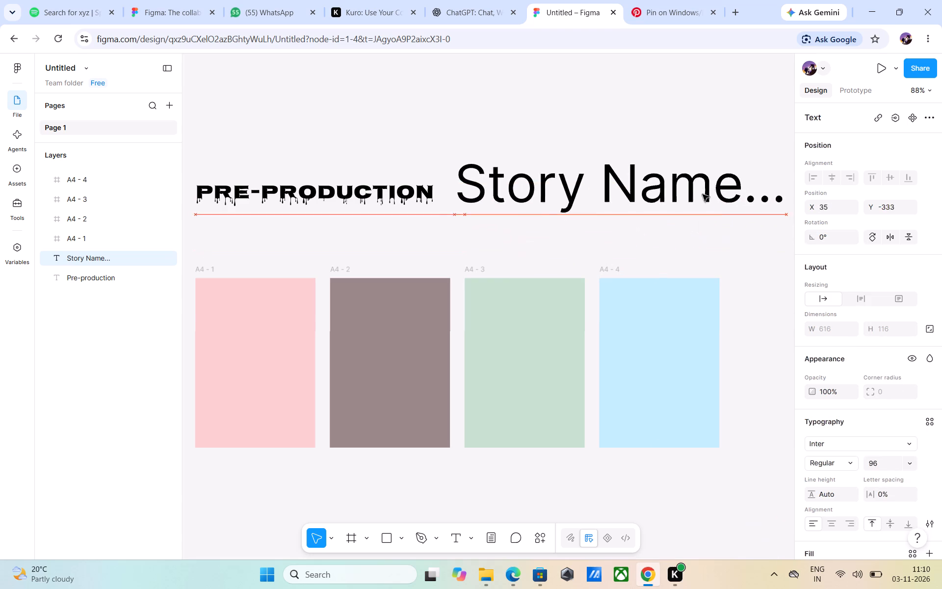
drag(703, 194, 645, 142)
Open the Story Name text for editing with all of its characters selected.
double_click(676, 134)
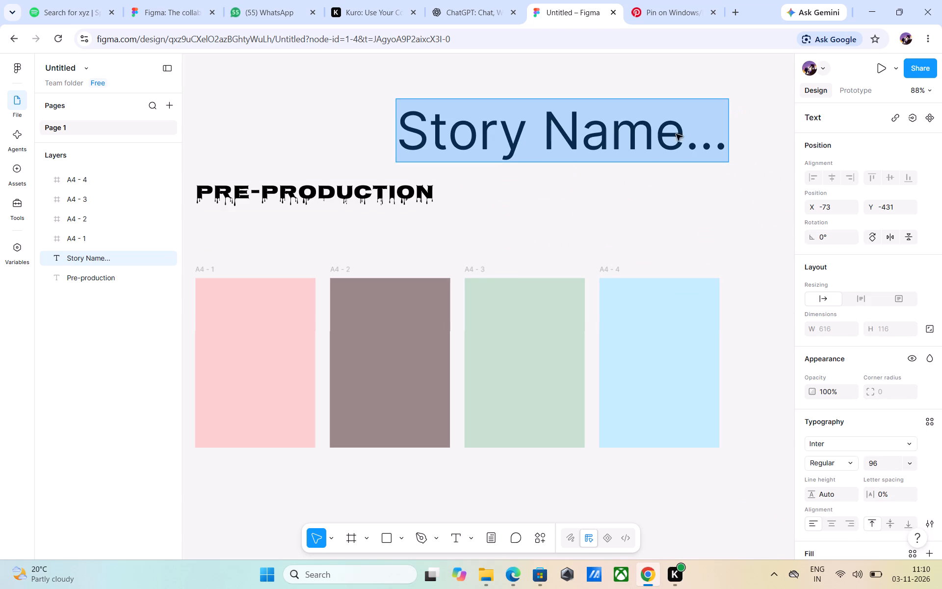
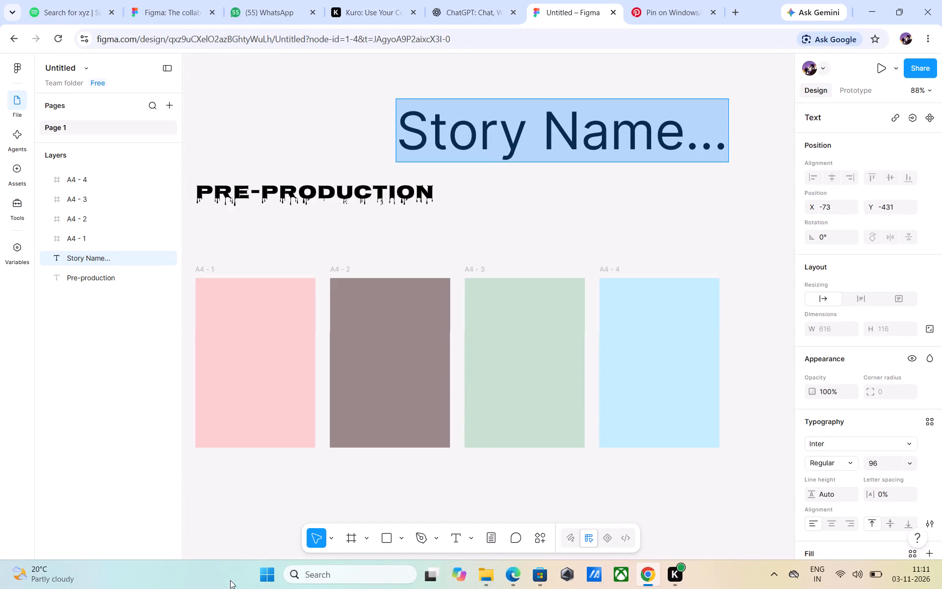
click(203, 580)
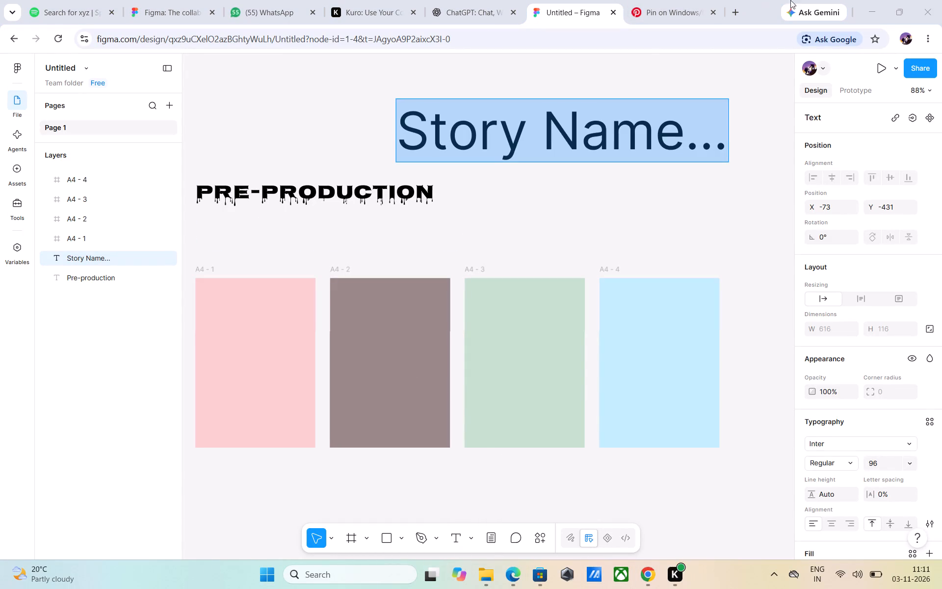